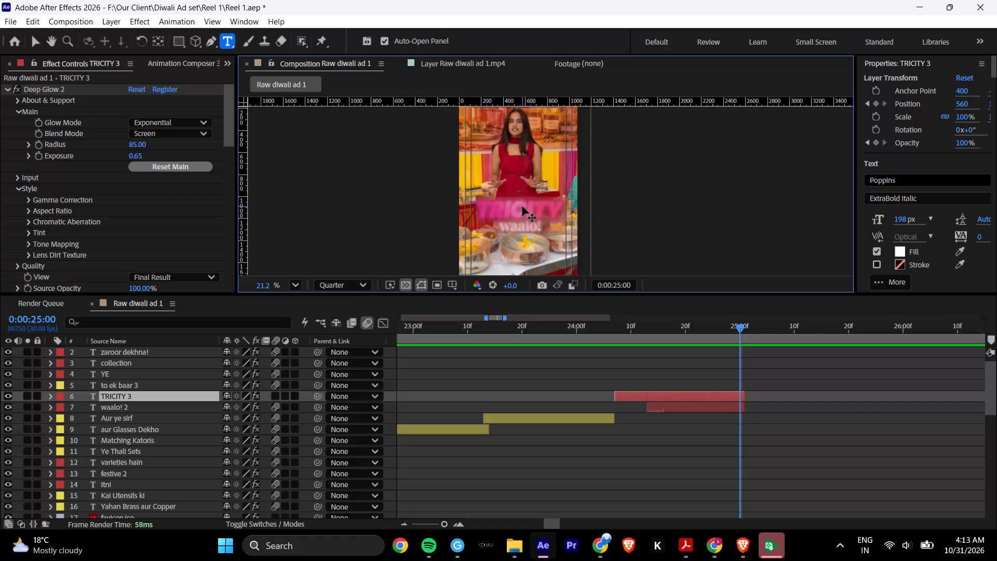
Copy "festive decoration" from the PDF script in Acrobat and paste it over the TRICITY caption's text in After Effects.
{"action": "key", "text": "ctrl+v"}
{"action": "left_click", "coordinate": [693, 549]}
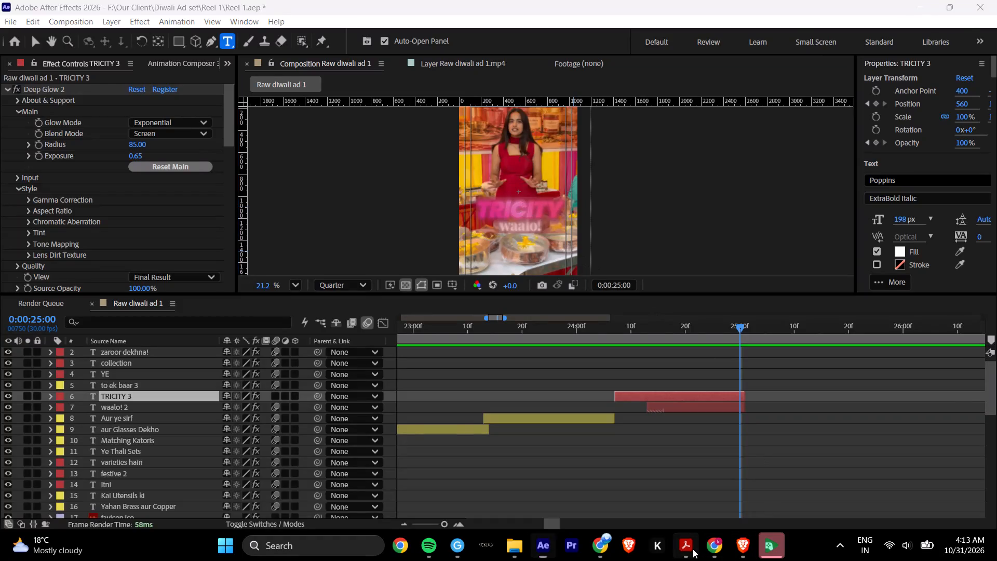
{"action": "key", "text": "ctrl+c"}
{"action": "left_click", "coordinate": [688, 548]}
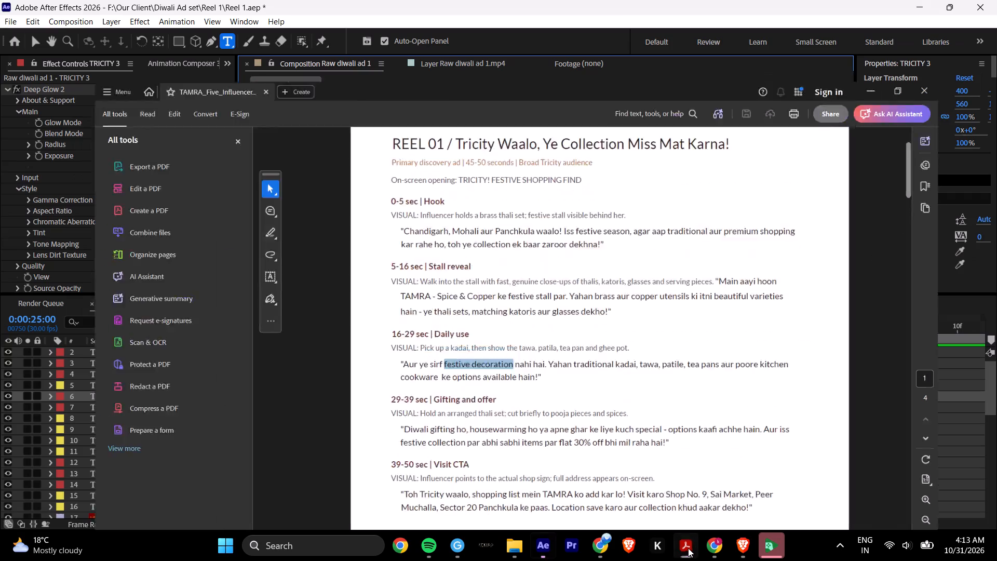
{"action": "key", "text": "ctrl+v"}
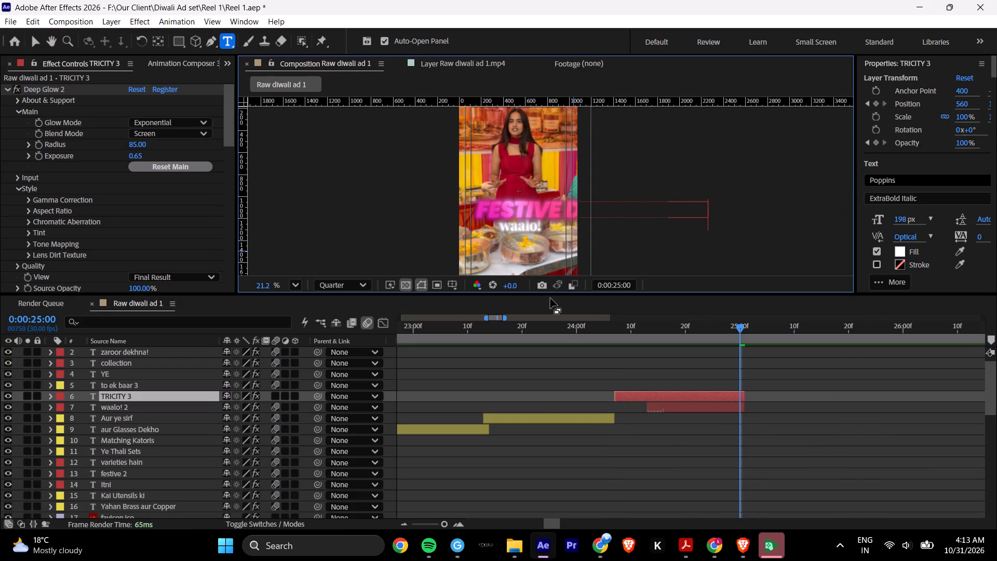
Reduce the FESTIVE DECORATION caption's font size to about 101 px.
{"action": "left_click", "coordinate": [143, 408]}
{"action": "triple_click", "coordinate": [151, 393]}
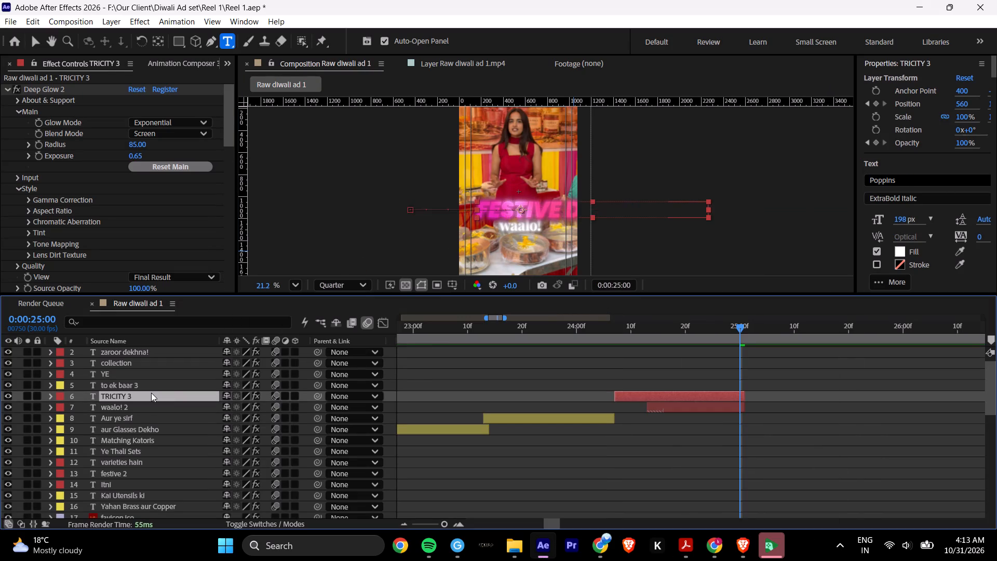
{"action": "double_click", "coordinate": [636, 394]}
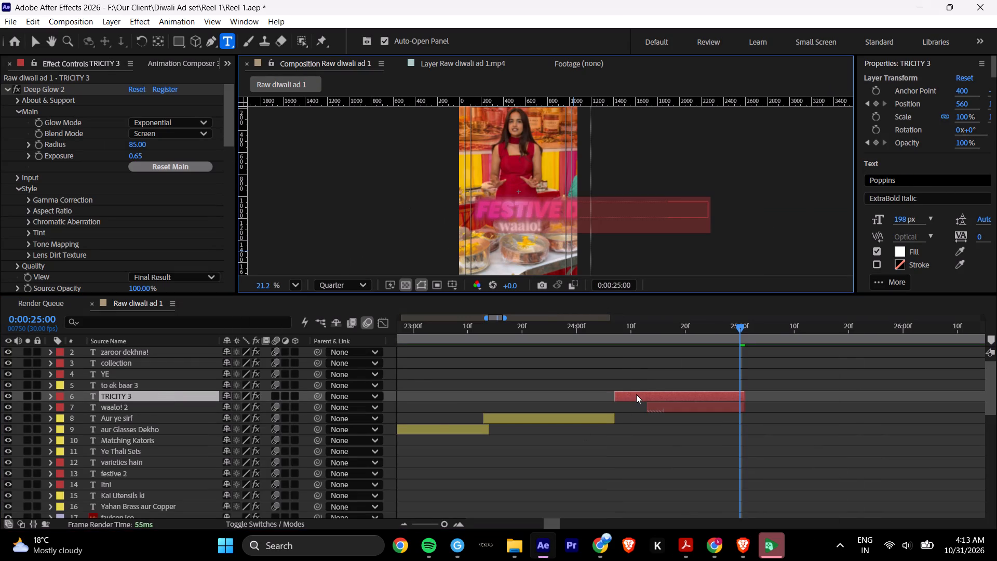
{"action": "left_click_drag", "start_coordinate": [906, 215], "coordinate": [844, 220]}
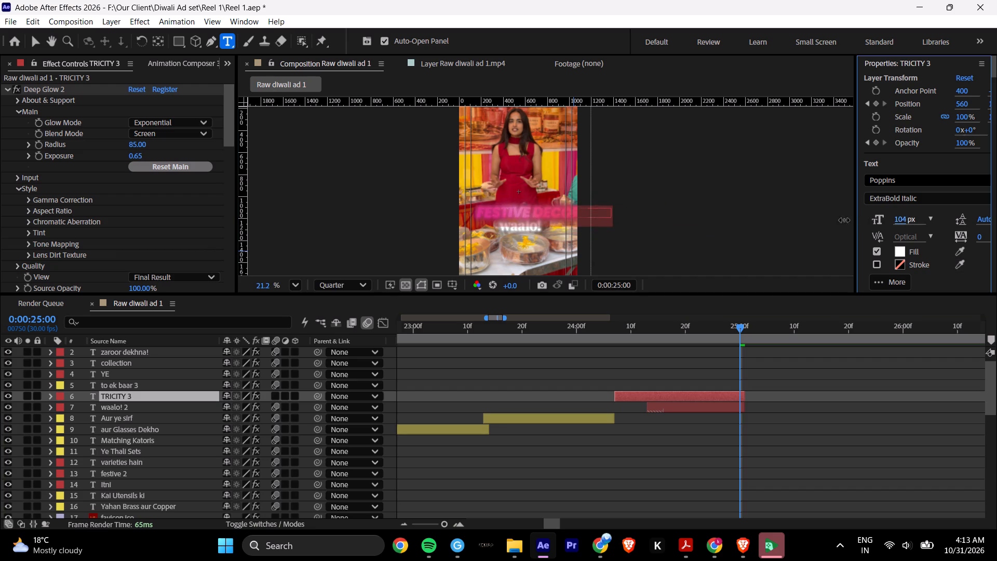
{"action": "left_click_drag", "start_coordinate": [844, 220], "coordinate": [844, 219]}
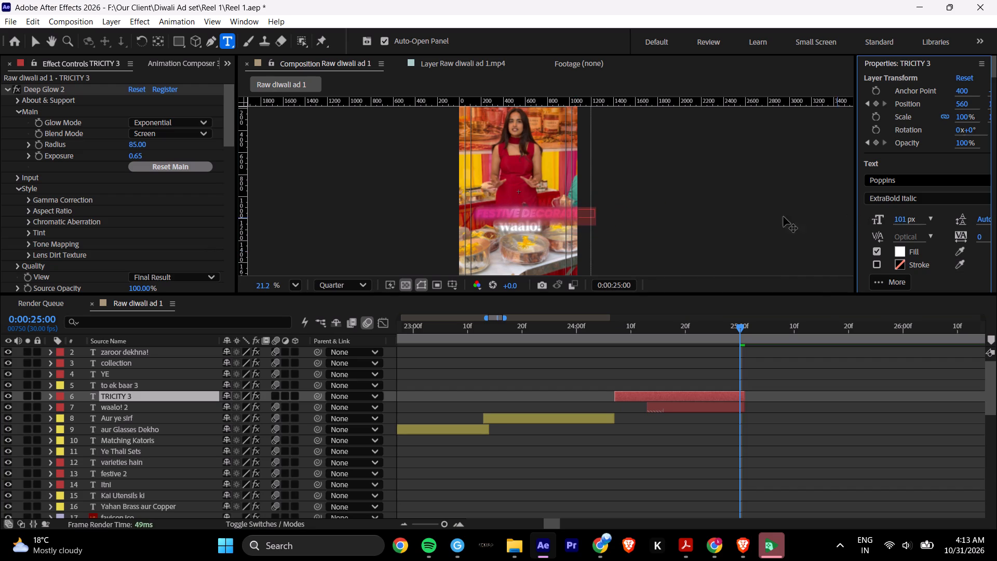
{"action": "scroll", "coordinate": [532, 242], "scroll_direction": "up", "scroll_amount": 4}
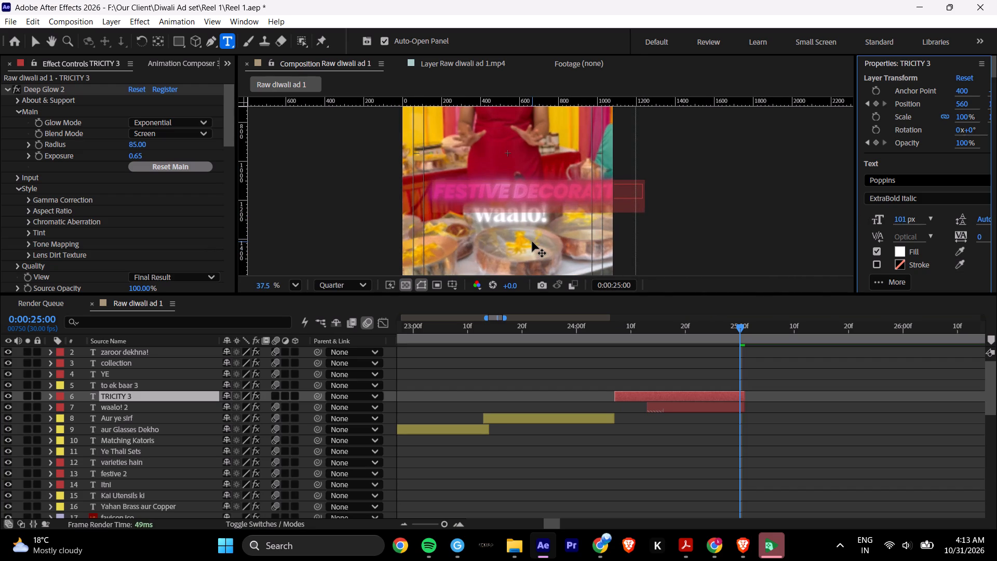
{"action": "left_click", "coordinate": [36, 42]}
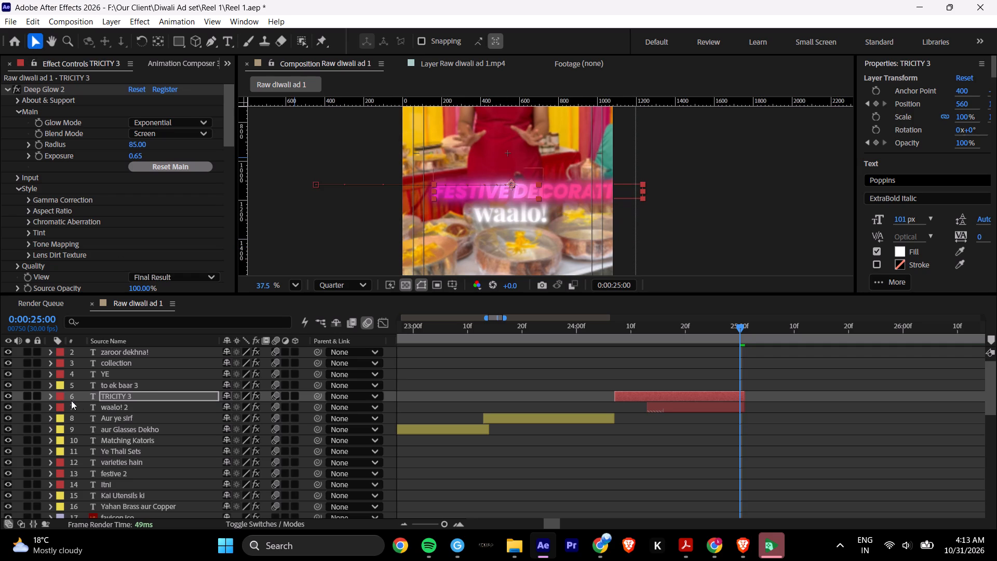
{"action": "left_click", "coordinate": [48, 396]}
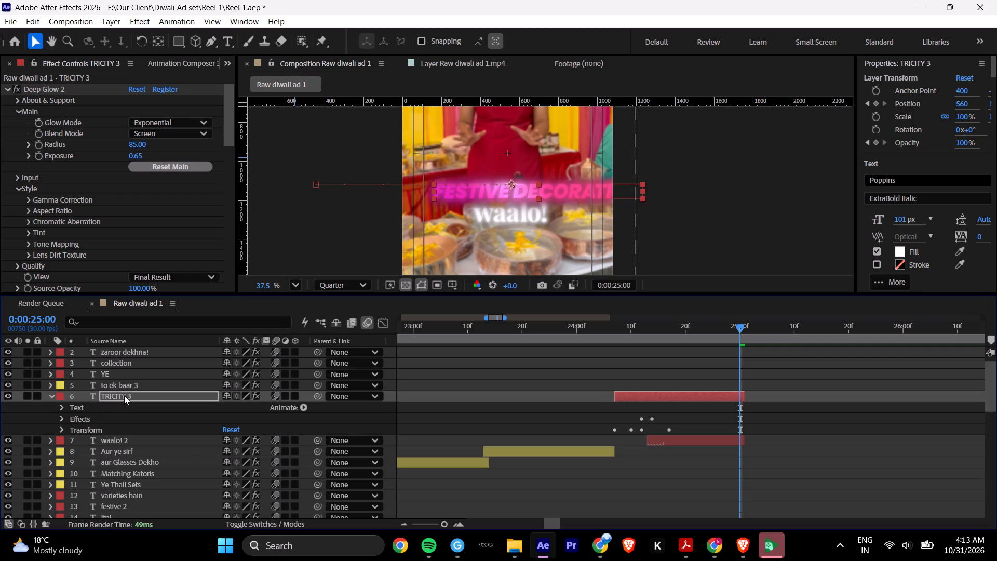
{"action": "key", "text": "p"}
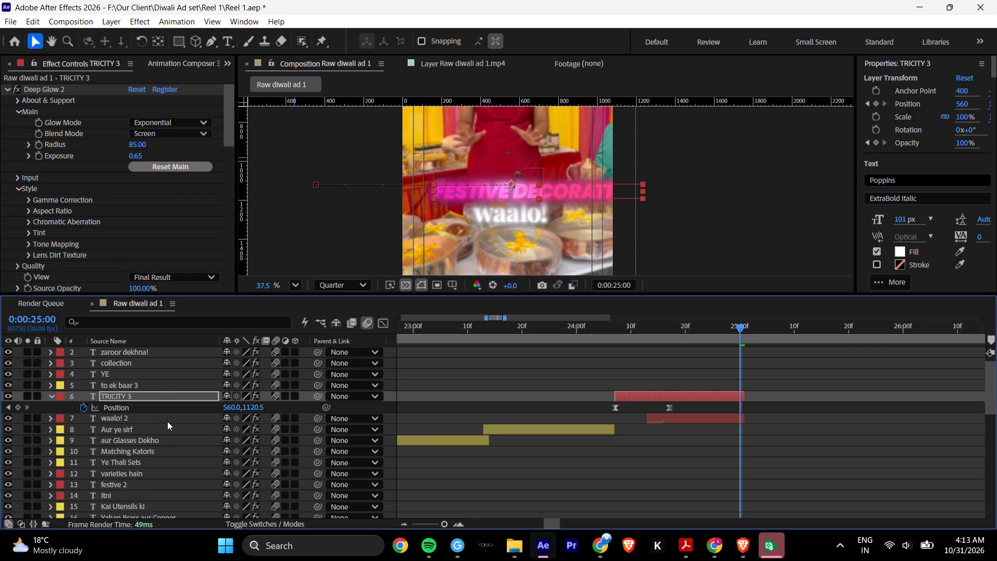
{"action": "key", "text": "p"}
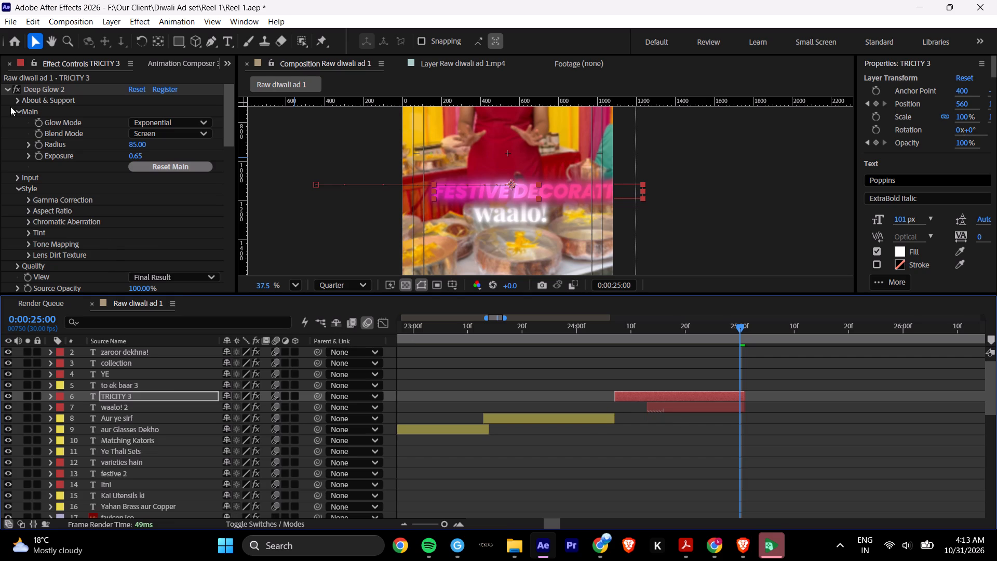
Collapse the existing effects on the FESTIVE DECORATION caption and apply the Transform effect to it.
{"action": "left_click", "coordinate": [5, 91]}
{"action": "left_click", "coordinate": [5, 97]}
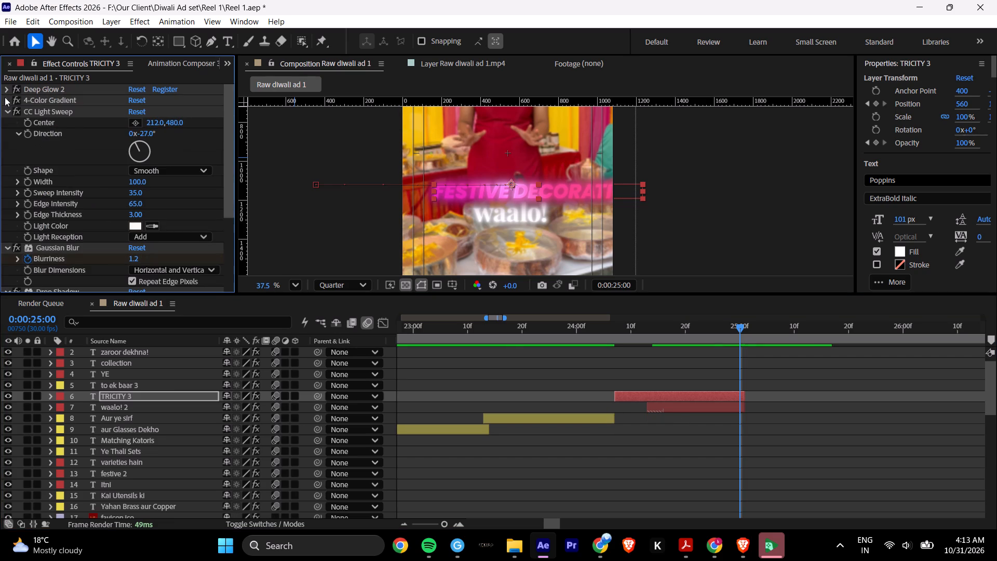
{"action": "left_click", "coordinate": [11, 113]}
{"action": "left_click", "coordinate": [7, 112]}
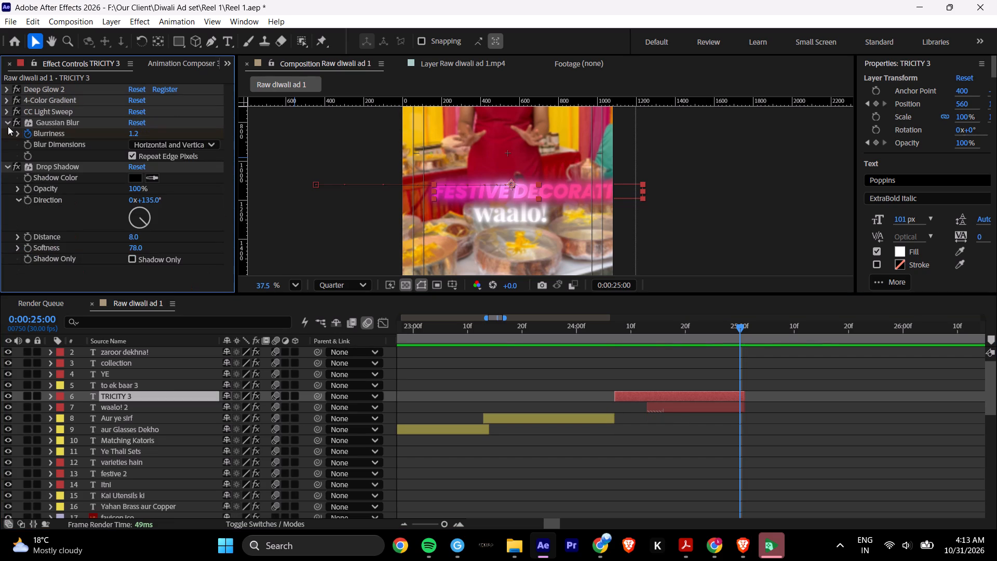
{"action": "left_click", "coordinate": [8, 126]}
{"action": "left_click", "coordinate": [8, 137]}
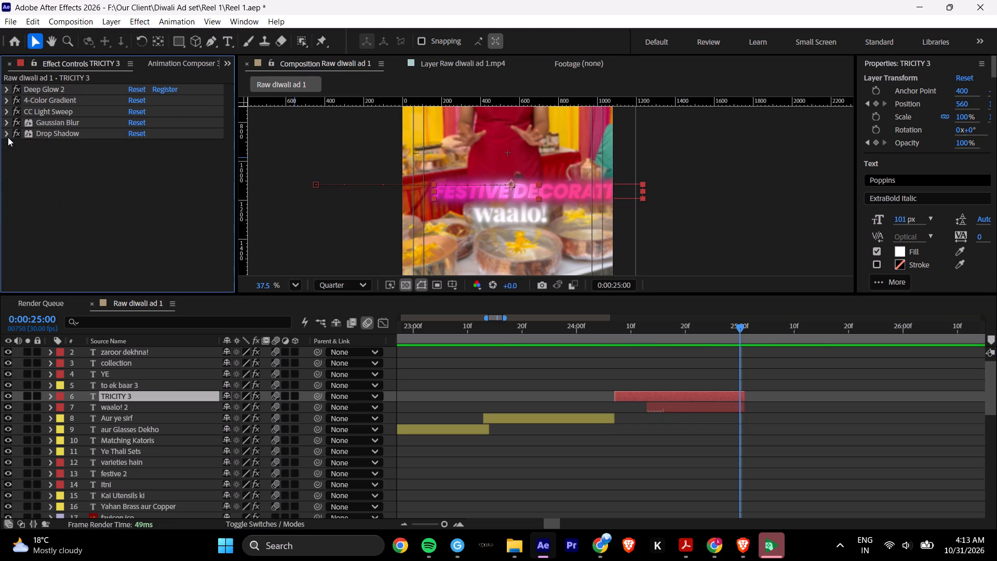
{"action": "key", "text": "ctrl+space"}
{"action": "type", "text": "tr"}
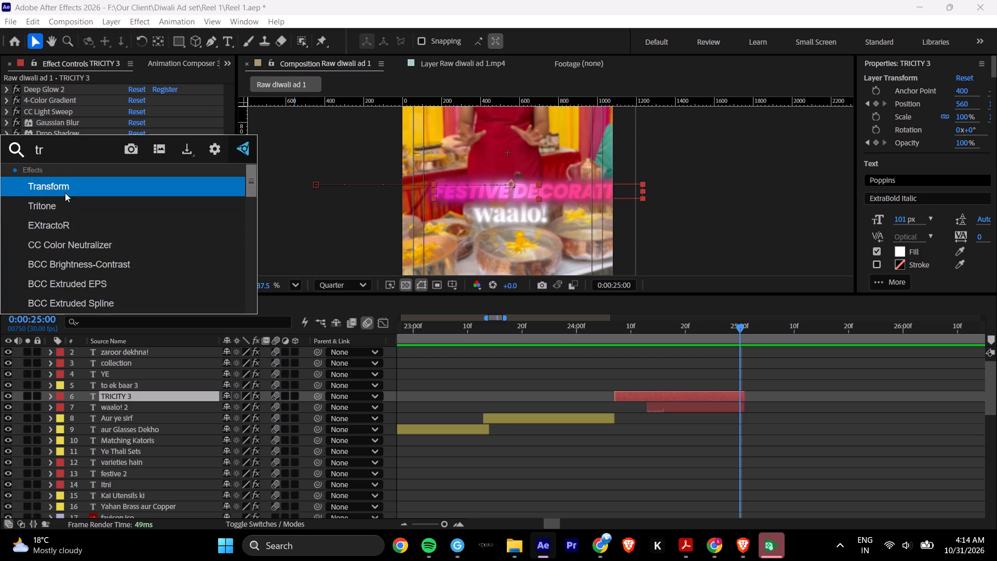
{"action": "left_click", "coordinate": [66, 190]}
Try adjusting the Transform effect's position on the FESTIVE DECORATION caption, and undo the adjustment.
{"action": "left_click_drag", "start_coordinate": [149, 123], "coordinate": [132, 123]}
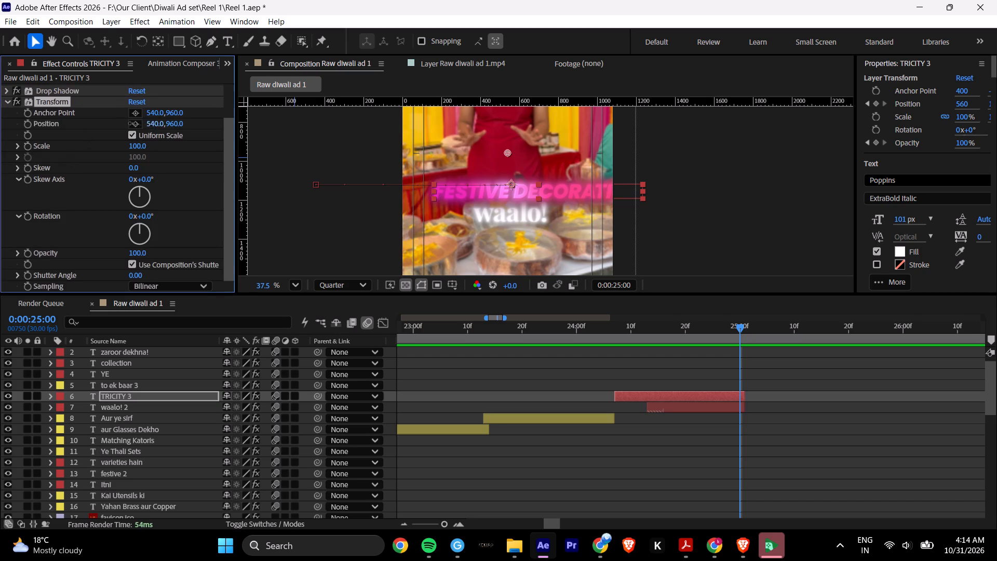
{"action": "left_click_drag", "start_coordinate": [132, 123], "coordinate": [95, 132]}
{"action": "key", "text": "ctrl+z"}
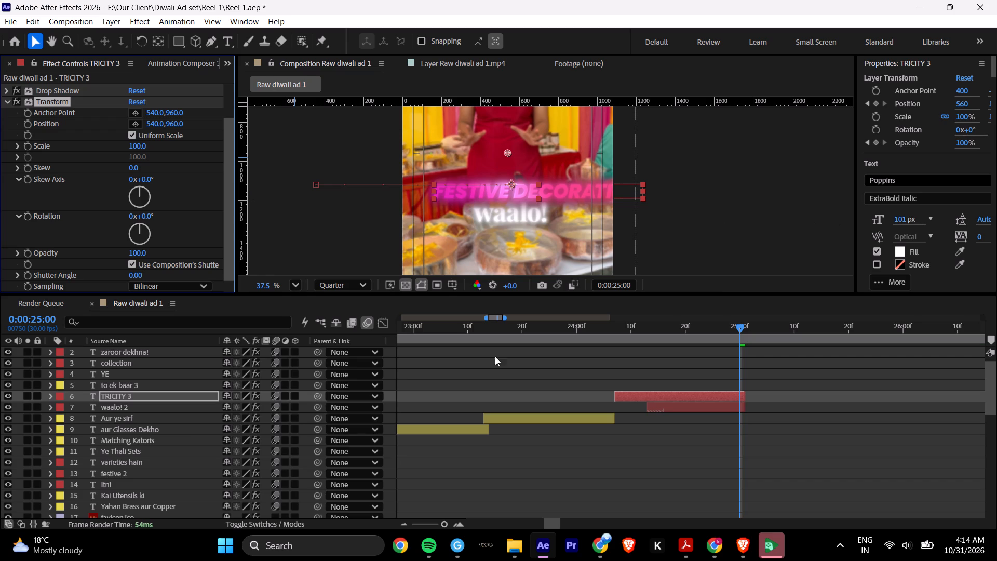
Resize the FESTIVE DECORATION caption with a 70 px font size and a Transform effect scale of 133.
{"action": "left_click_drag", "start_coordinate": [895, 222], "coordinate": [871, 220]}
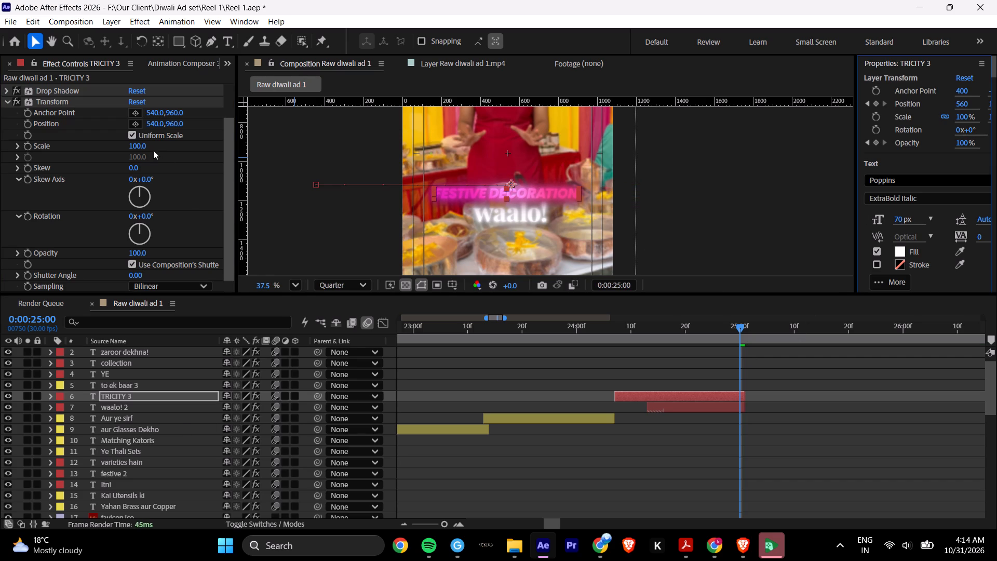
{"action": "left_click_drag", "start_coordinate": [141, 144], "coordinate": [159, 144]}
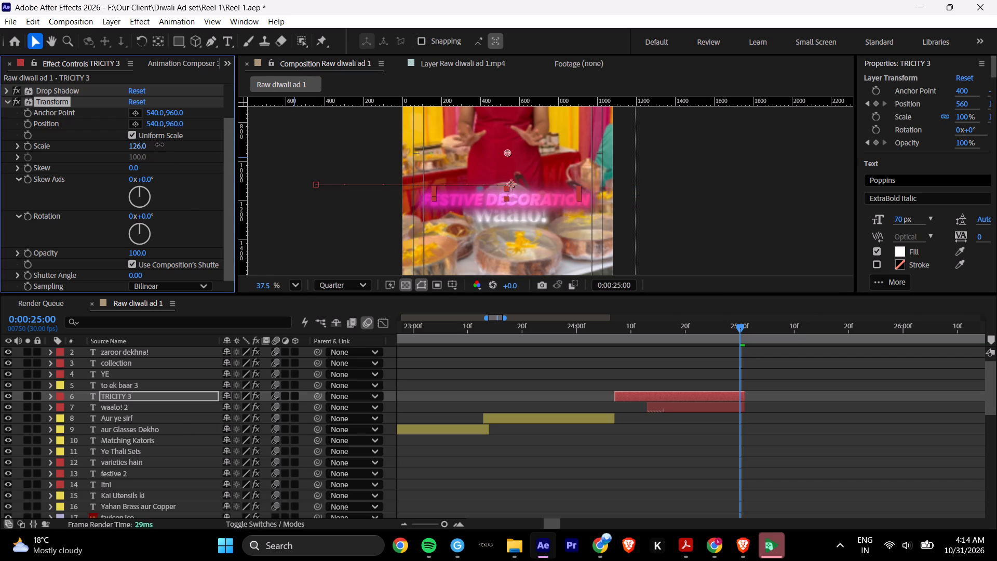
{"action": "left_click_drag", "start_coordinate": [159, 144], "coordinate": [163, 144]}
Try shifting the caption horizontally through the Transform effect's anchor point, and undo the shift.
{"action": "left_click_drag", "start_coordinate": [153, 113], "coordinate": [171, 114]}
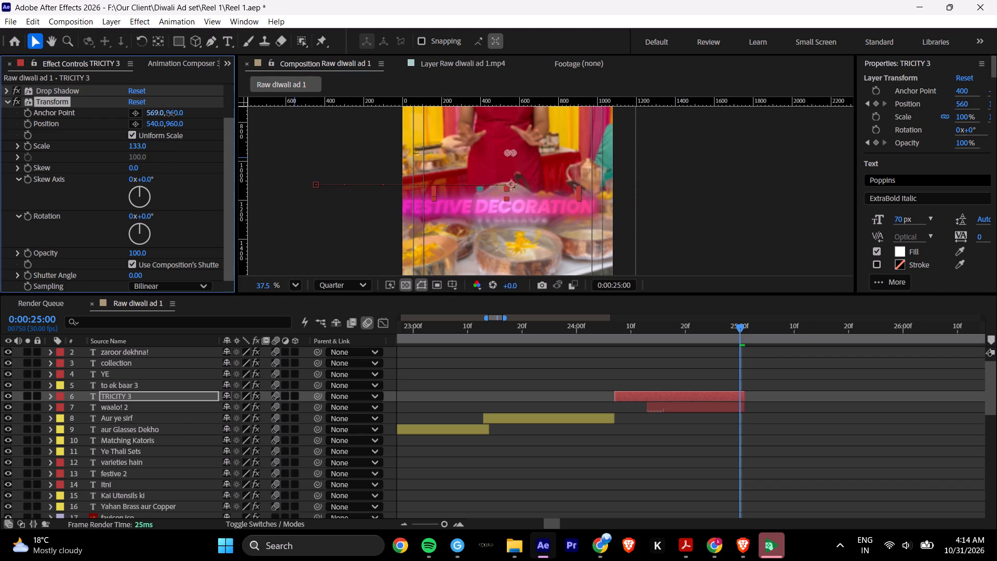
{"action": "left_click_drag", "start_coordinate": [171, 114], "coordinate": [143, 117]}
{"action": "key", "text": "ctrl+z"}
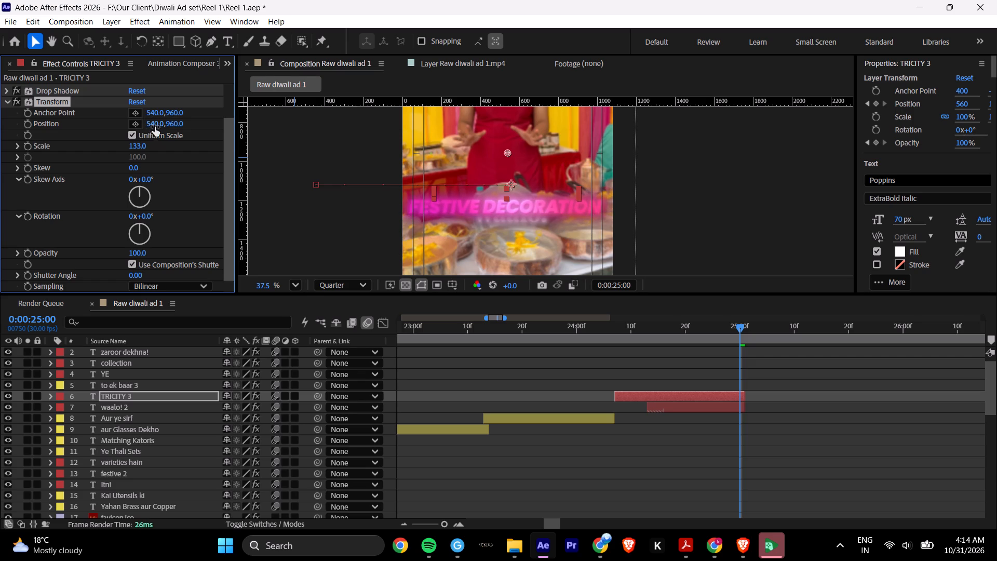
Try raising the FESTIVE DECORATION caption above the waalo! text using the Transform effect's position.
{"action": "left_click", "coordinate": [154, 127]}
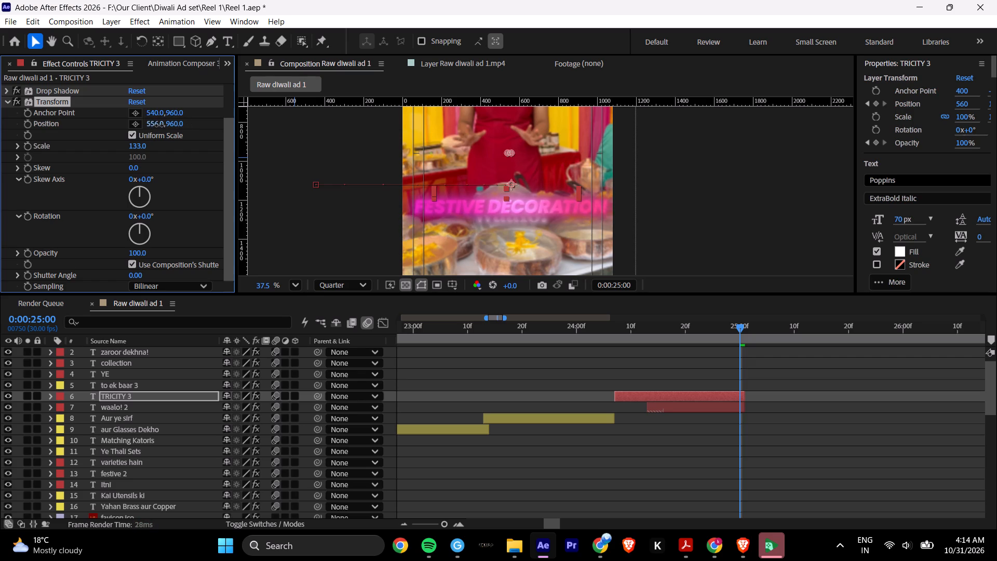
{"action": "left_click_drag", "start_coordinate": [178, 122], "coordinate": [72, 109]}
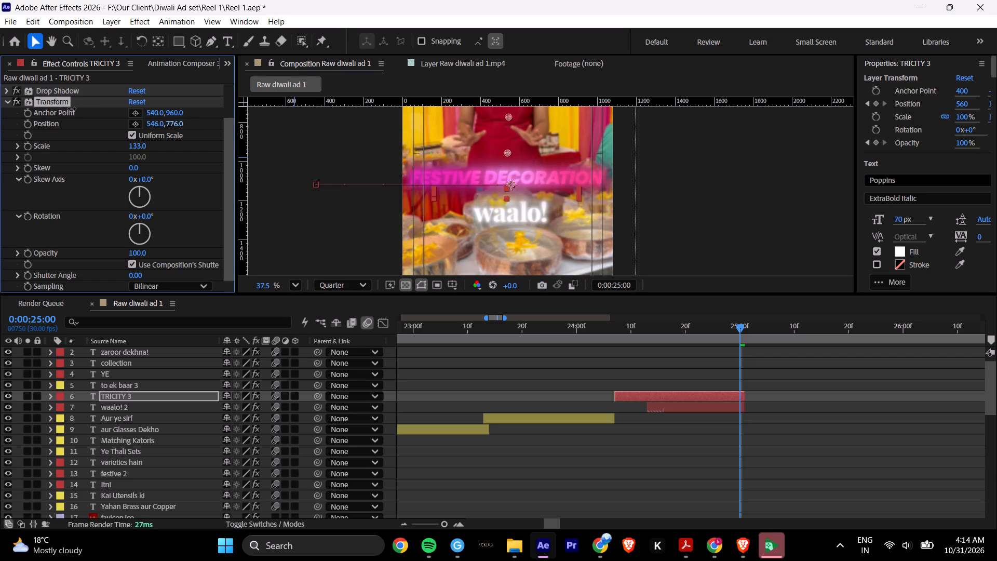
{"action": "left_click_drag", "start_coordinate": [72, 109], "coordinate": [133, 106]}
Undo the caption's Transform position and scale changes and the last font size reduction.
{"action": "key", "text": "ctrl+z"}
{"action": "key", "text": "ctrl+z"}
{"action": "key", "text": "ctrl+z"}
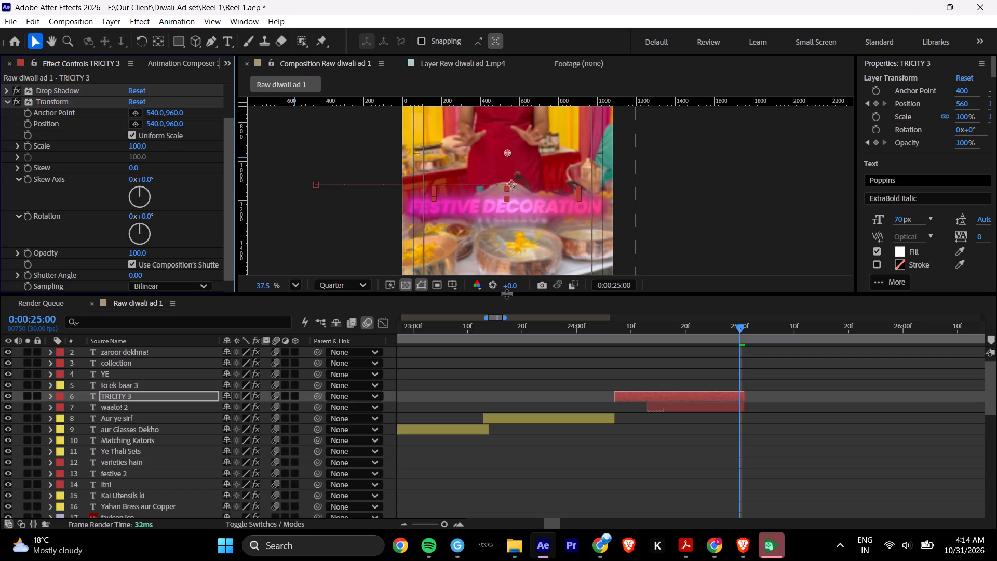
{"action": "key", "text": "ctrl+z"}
Delete the TRICITY 3 and waalo! 2 text layers.
{"action": "left_click", "coordinate": [670, 412]}
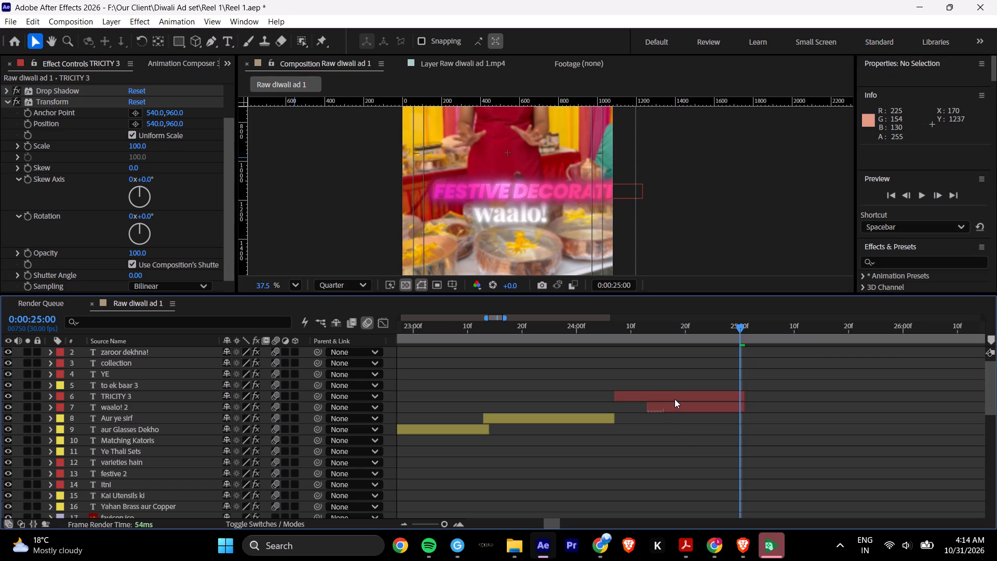
{"action": "left_click", "coordinate": [675, 398]}
{"action": "key", "text": "BackSpace"}
{"action": "left_click", "coordinate": [672, 397]}
{"action": "key", "text": "BackSpace"}
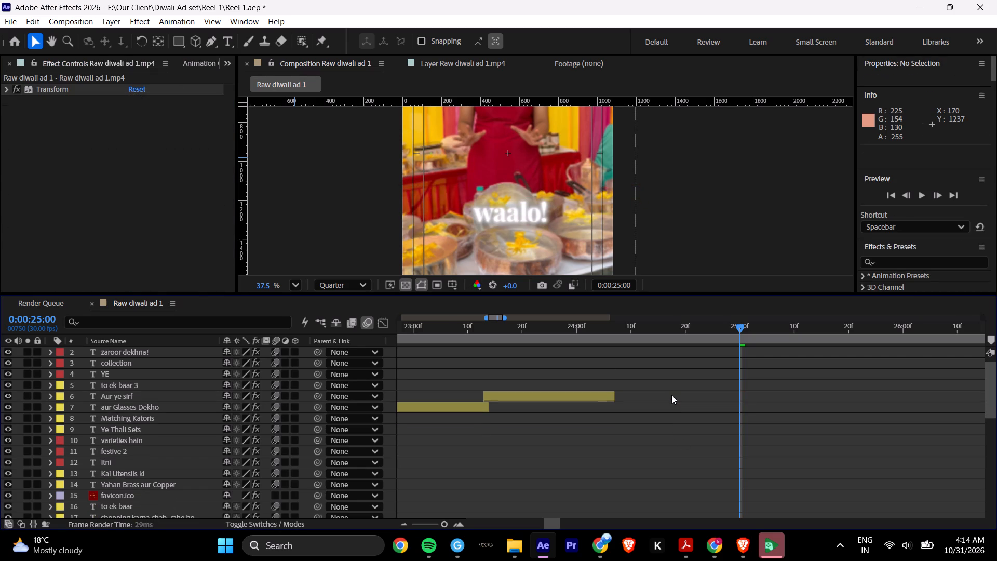
Play back the section around the "Aur ye sirf" caption to check where its speech ends and the next caption should start.
{"action": "left_click_drag", "start_coordinate": [541, 324], "coordinate": [503, 326]}
{"action": "key", "text": "space"}
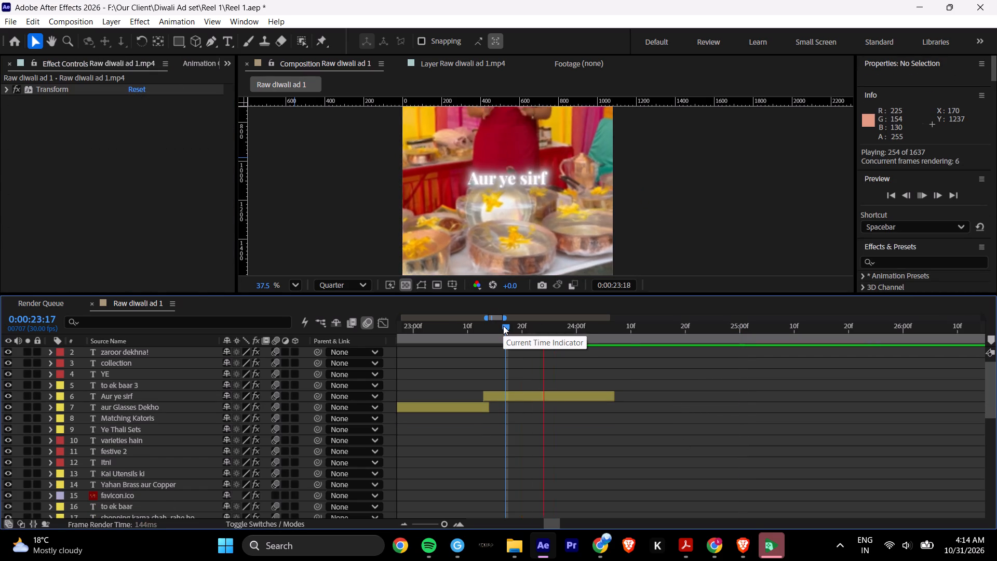
{"action": "key", "text": "space"}
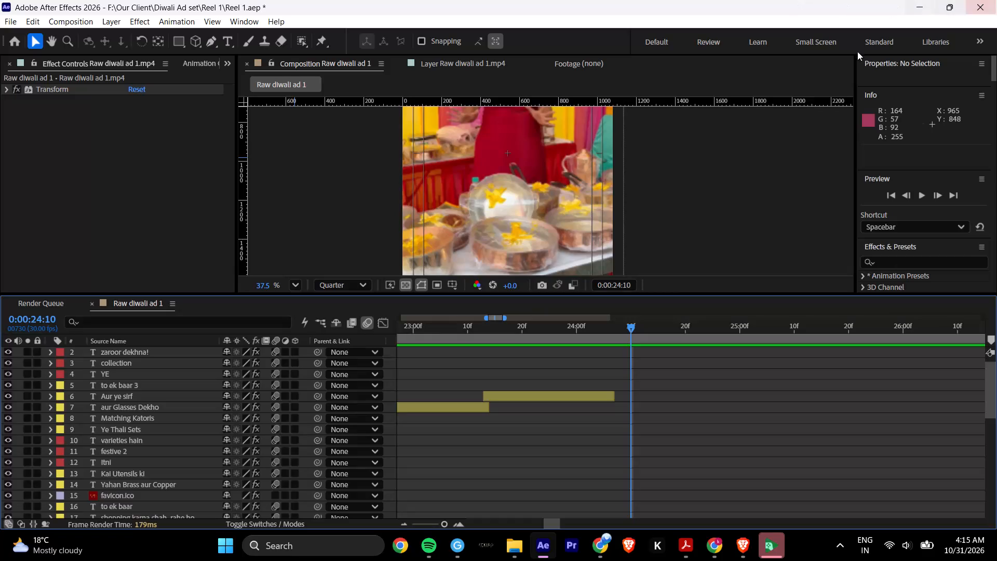
{"action": "left_click_drag", "start_coordinate": [469, 330], "coordinate": [451, 328]}
{"action": "key", "text": "space"}
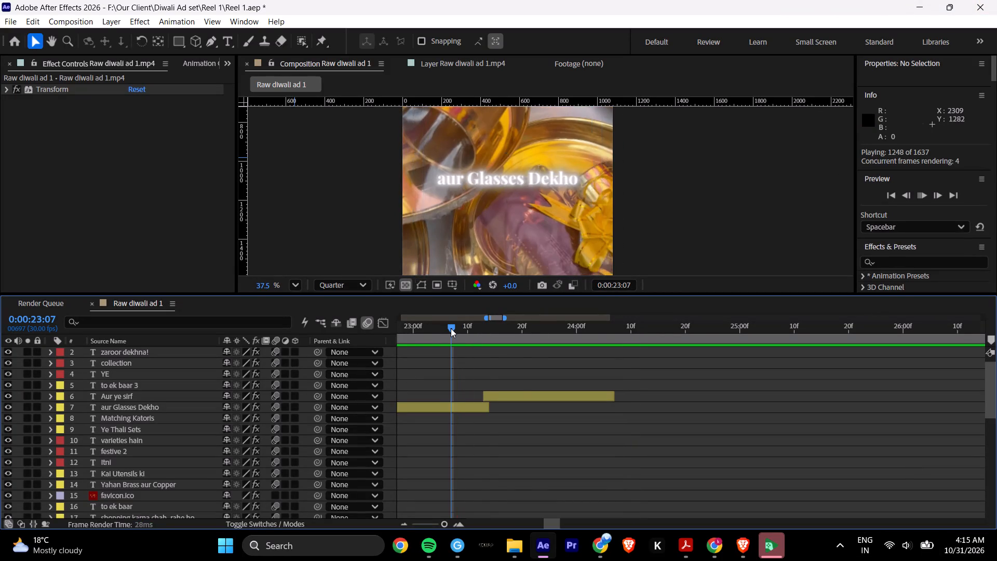
{"action": "key", "text": "space"}
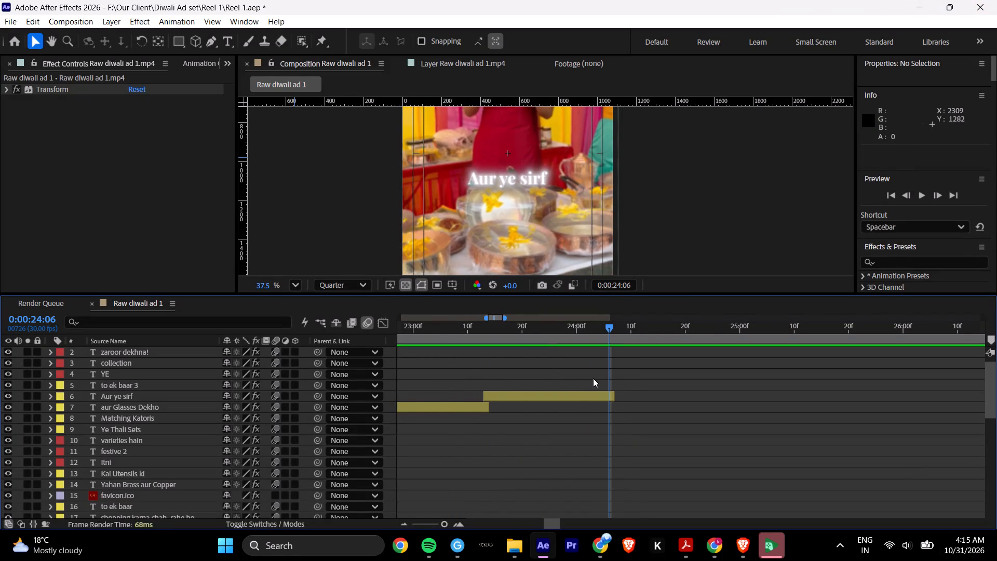
Duplicate the "Aur ye sirf" text layer and move the copy so it starts at 0:00:24:06.
{"action": "scroll", "coordinate": [591, 379], "scroll_direction": "down", "scroll_amount": 1, "text": "shift"}
{"action": "left_click", "coordinate": [529, 393]}
{"action": "key", "text": "ctrl+d"}
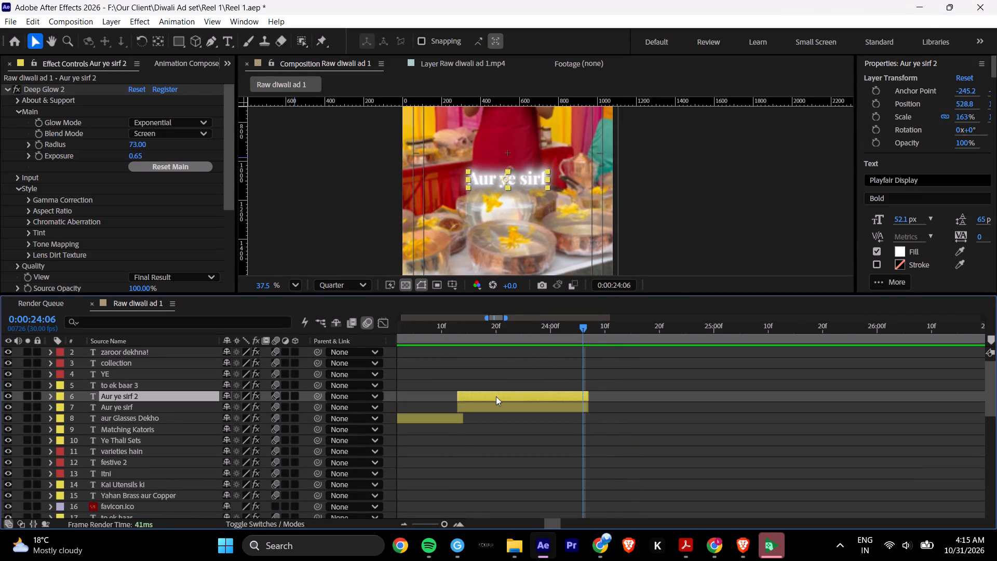
{"action": "left_click_drag", "start_coordinate": [494, 396], "coordinate": [622, 397]}
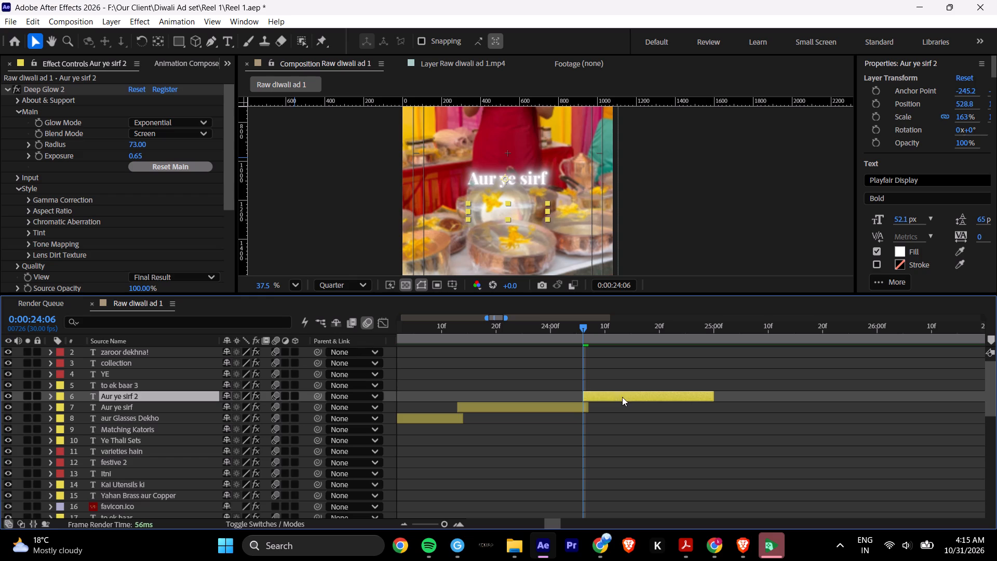
Replace the text of the duplicated "Aur ye sirf" caption with the copied "festive decoration".
{"action": "left_click", "coordinate": [293, 283]}
{"action": "left_click", "coordinate": [330, 46]}
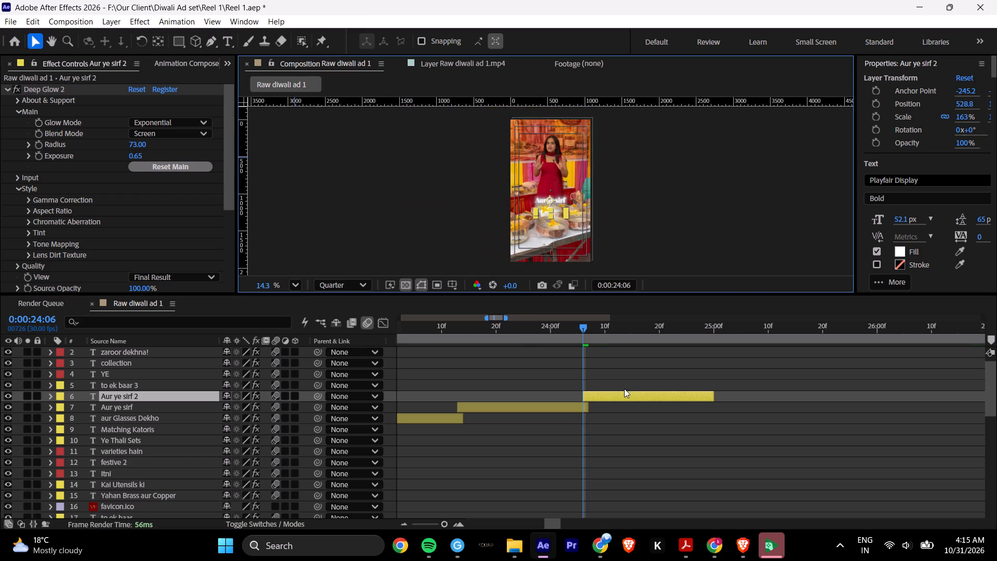
{"action": "left_click_drag", "start_coordinate": [596, 327], "coordinate": [626, 328]}
{"action": "double_click", "coordinate": [643, 395]}
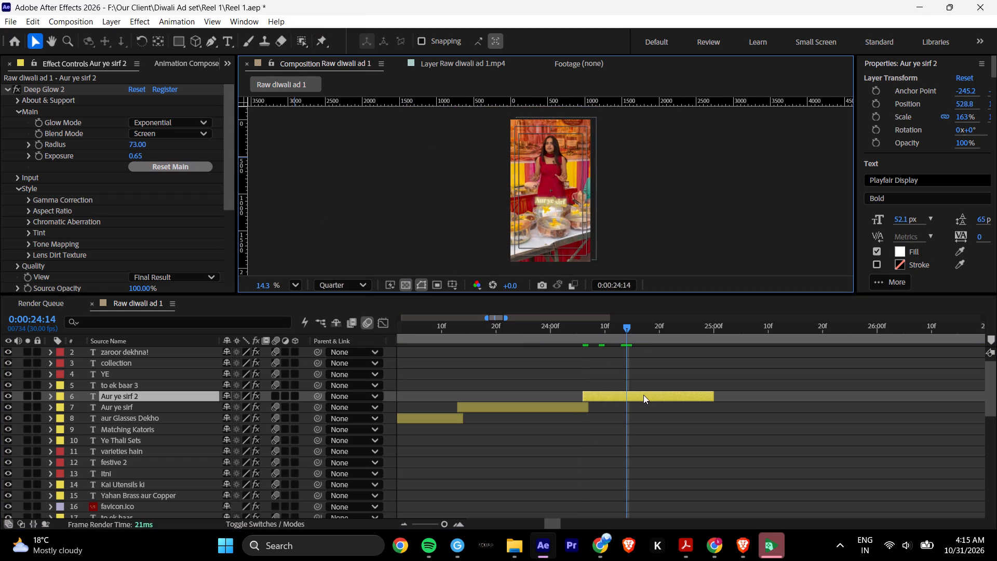
{"action": "key", "text": "ctrl+v"}
Capitalise both words of the new caption so it reads "Festive Decoration".
{"action": "scroll", "coordinate": [570, 187], "scroll_direction": "up", "scroll_amount": 3}
{"action": "scroll", "coordinate": [574, 232], "scroll_direction": "up", "scroll_amount": 1}
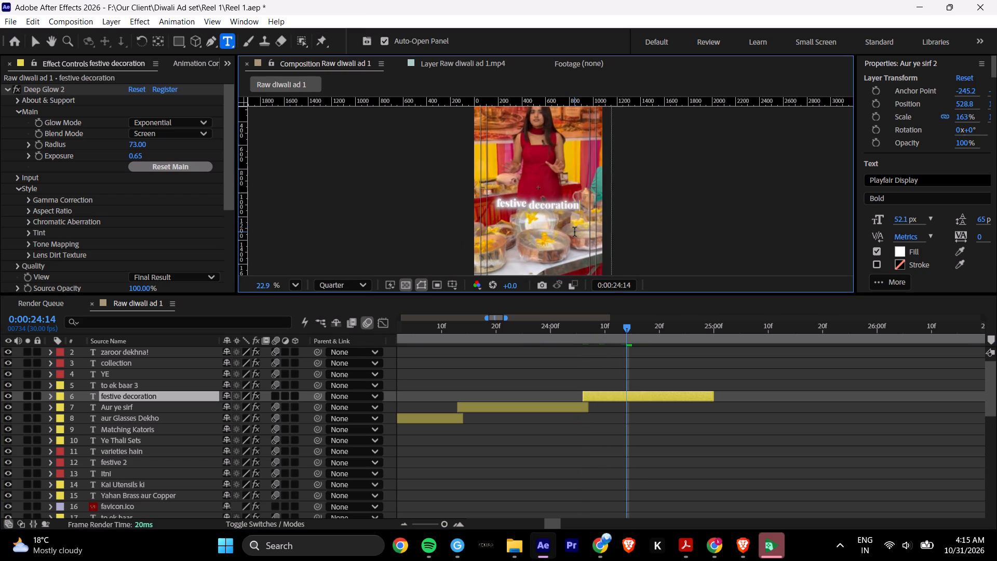
{"action": "scroll", "coordinate": [574, 232], "scroll_direction": "up", "scroll_amount": 2}
{"action": "left_click", "coordinate": [483, 197]}
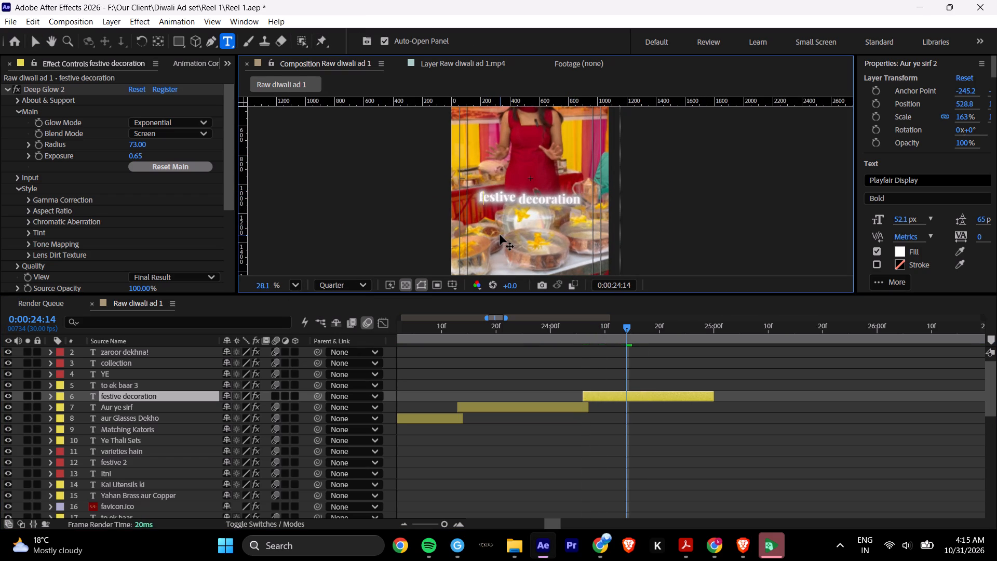
{"action": "key", "text": "BackSpace"}
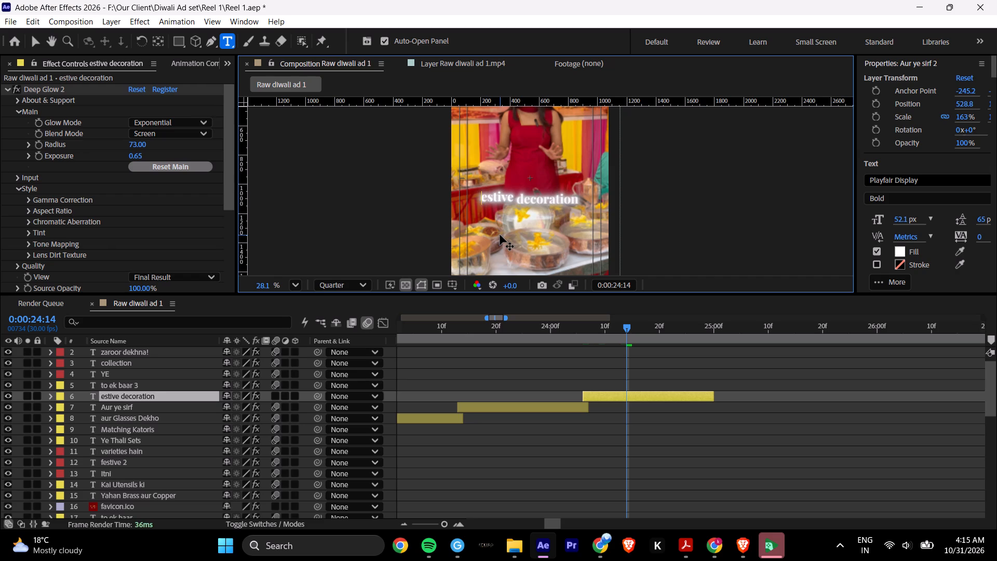
{"action": "key", "text": "shift+f"}
{"action": "left_click", "coordinate": [523, 198]}
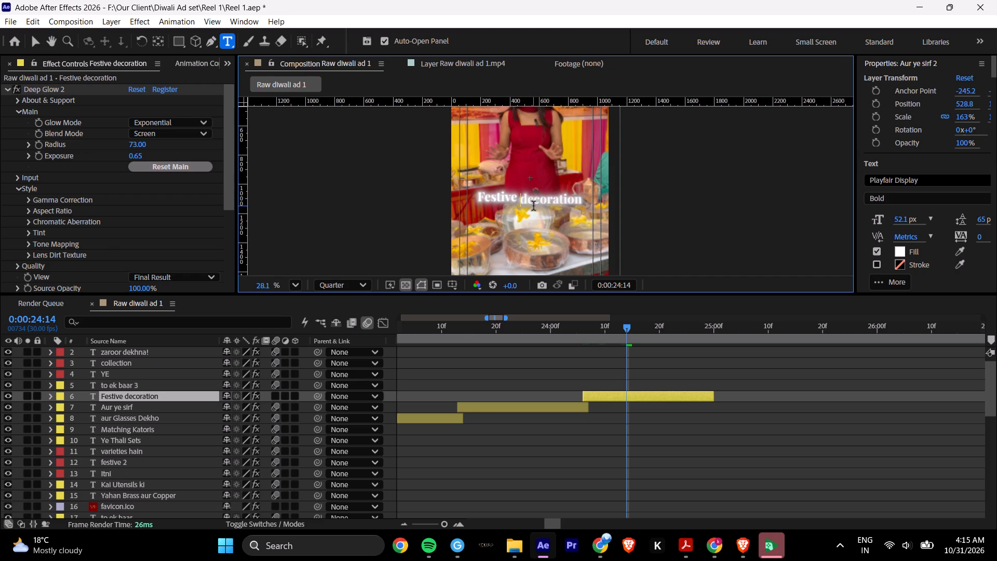
{"action": "left_click", "coordinate": [528, 201]}
{"action": "key", "text": "BackSpace"}
{"action": "key", "text": "shift+d"}
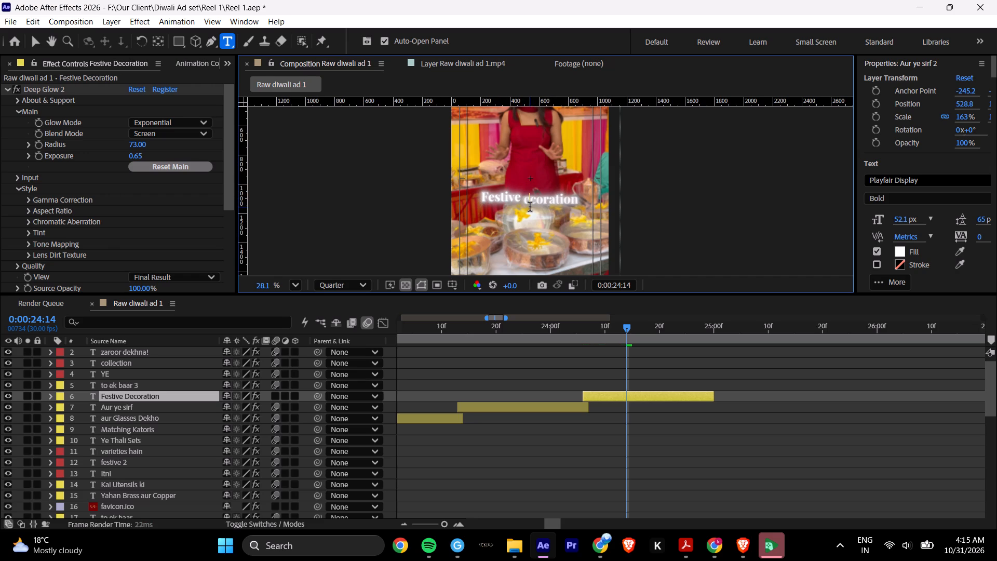
Play back the caption from 0:00:24:05, and copy "nahi hai" from the Daily use line of the PDF script in Acrobat.
{"action": "left_click_drag", "start_coordinate": [587, 331], "coordinate": [576, 331]}
{"action": "key", "text": "space"}
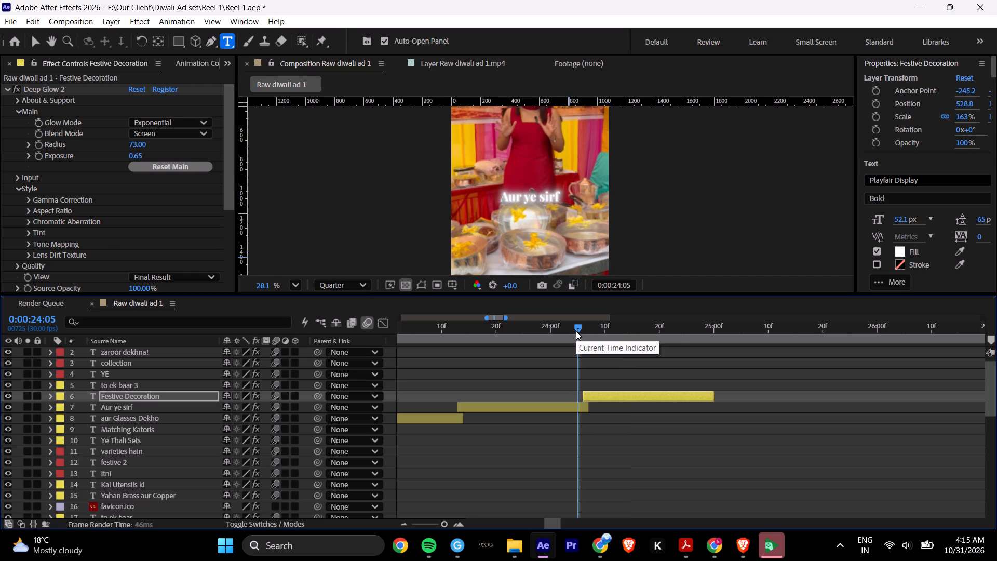
{"action": "key", "text": "space"}
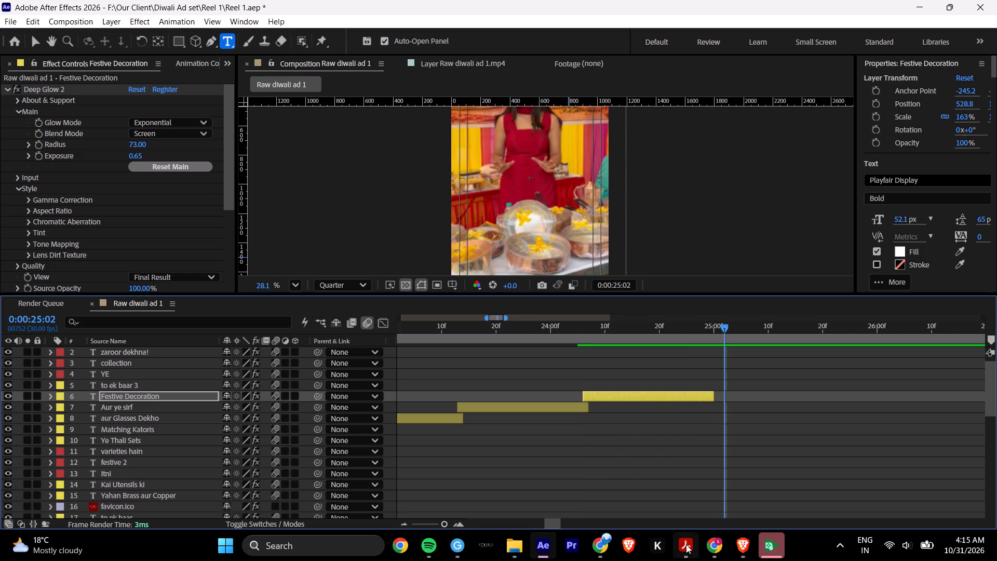
{"action": "left_click", "coordinate": [686, 544]}
{"action": "left_click_drag", "start_coordinate": [498, 335], "coordinate": [504, 335]}
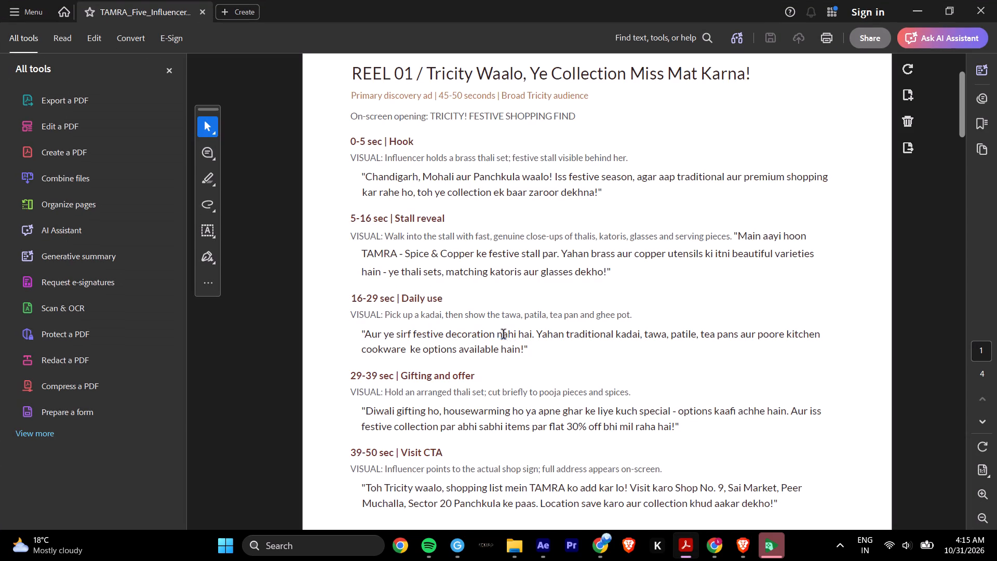
{"action": "left_click_drag", "start_coordinate": [504, 335], "coordinate": [529, 336]}
{"action": "key", "text": "ctrl+c"}
{"action": "left_click", "coordinate": [534, 556]}
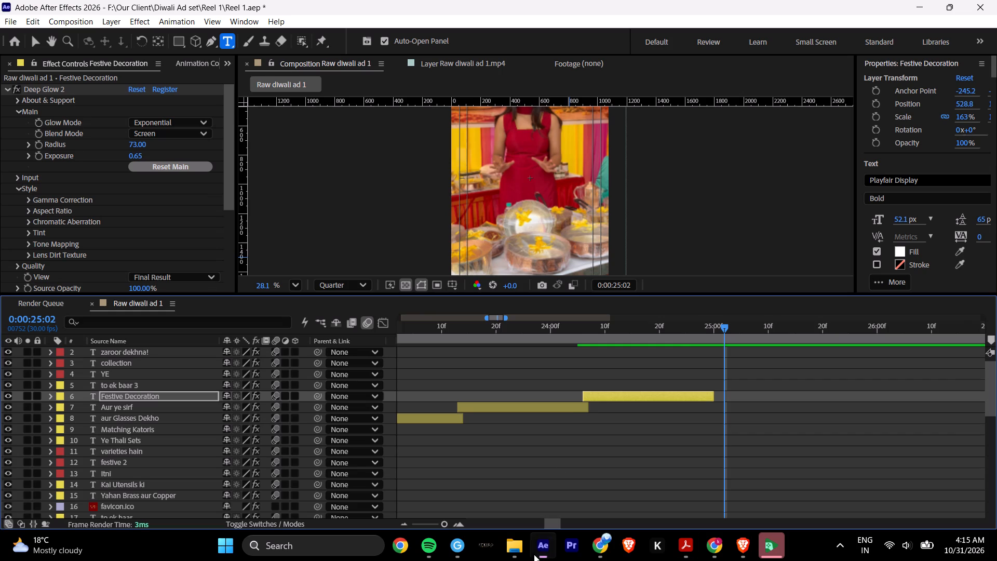
Back in After Effects, play on past the caption and extend the "Festive Decoration" layer's end to about 0:00:25:14.
{"action": "key", "text": "space"}
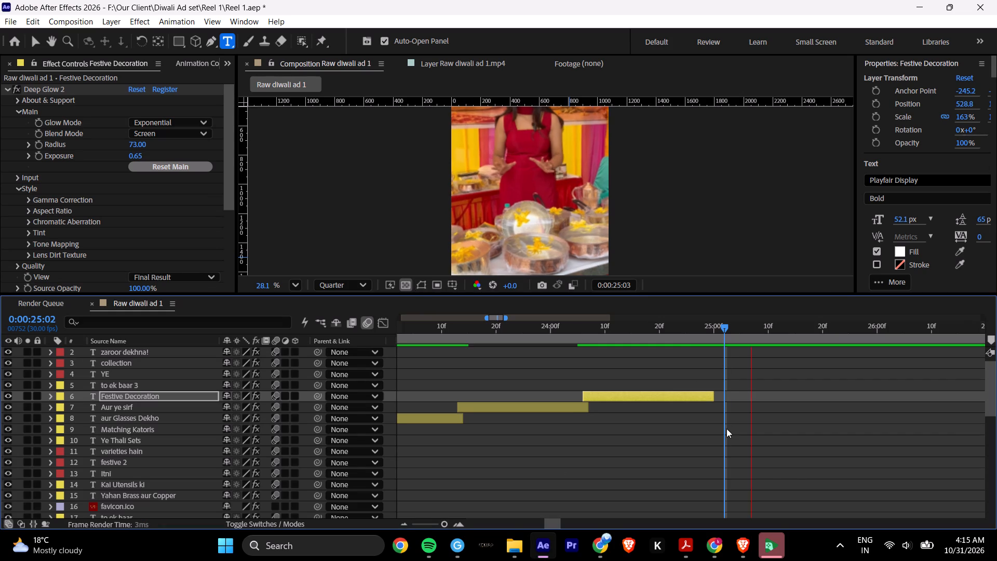
{"action": "key", "text": "space"}
{"action": "left_click_drag", "start_coordinate": [718, 394], "coordinate": [792, 397]}
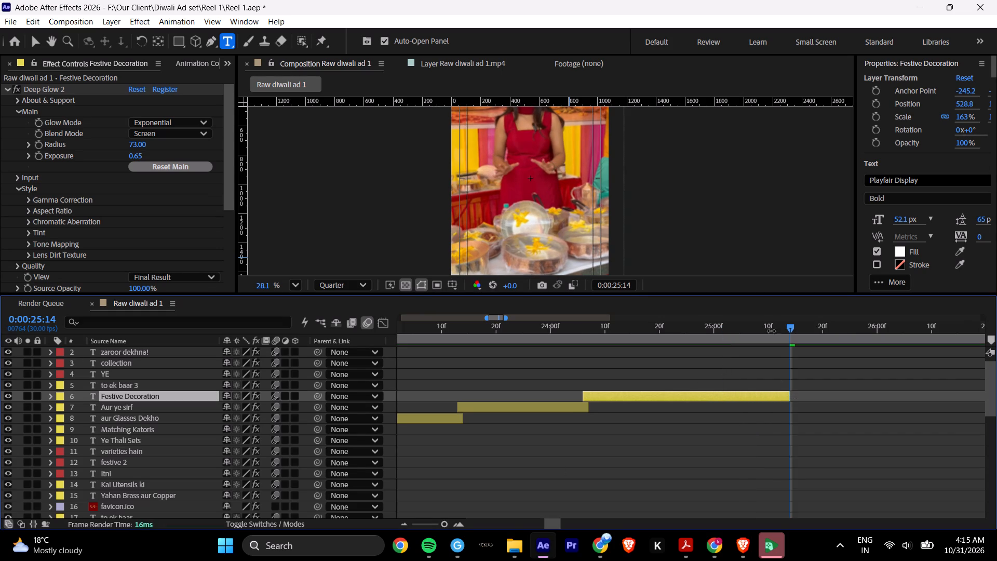
Append the copied "nahi hai" to the "Festive Decoration" caption and put "hai" on a second line.
{"action": "left_click_drag", "start_coordinate": [771, 324], "coordinate": [749, 329]}
{"action": "left_click", "coordinate": [575, 196]}
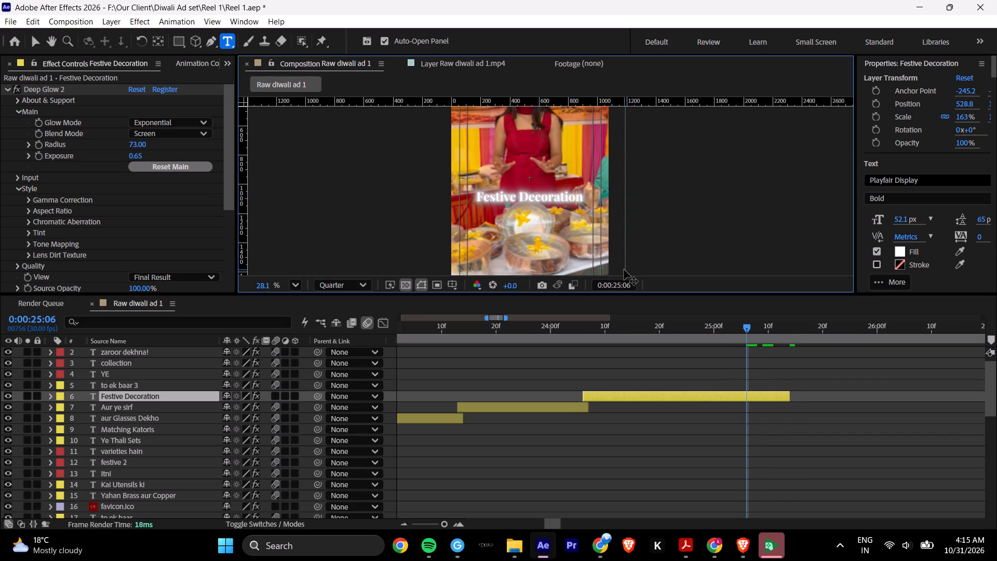
{"action": "key", "text": "Right"}
{"action": "key", "text": "space"}
{"action": "key", "text": "ctrl+v"}
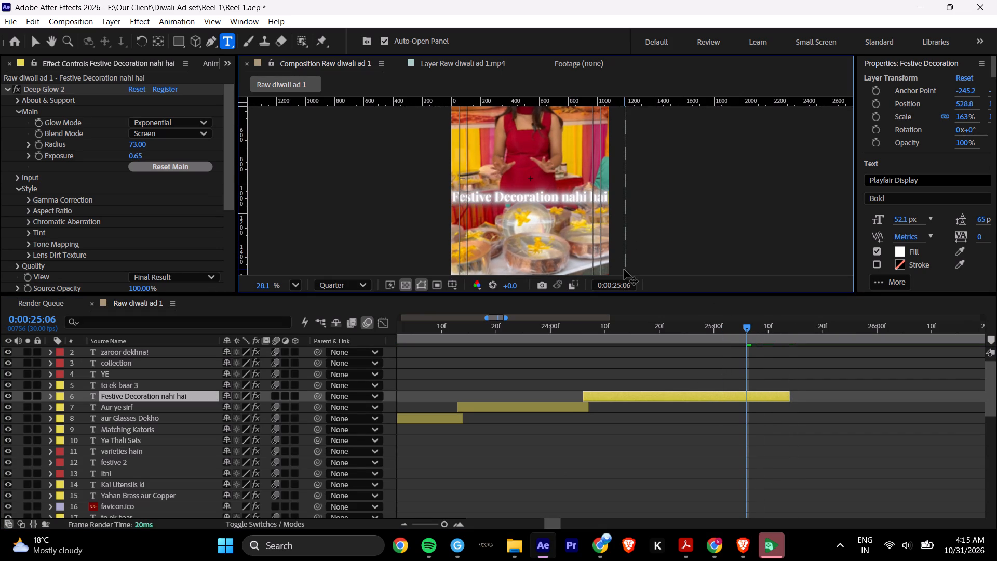
{"action": "left_click", "coordinate": [565, 194]}
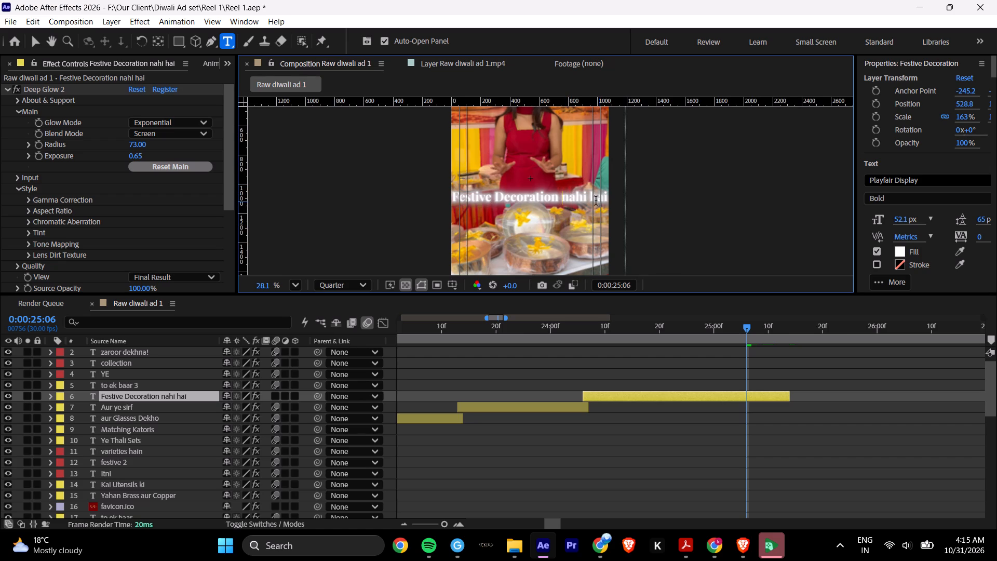
{"action": "left_click", "coordinate": [588, 198]}
{"action": "key", "text": "Return"}
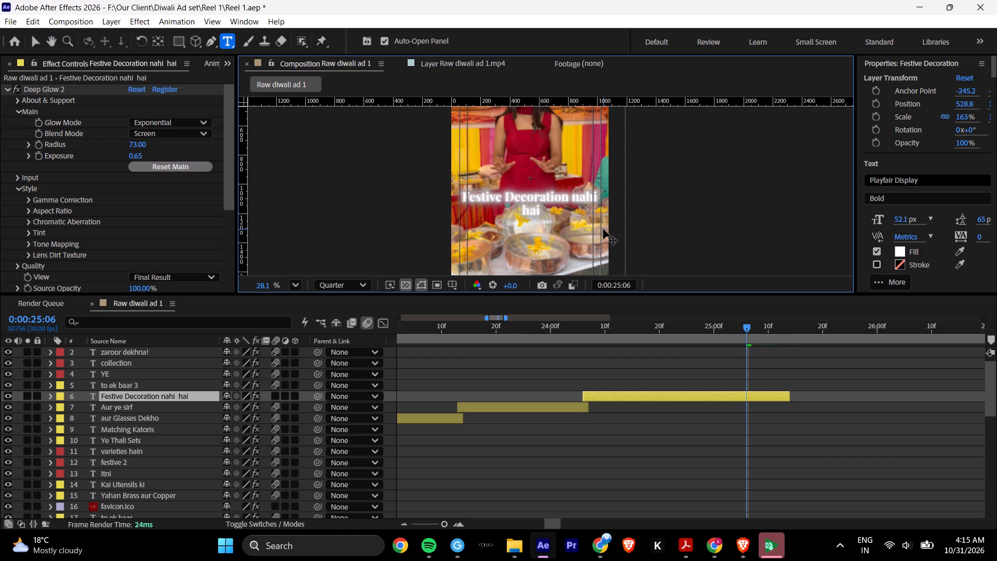
Fit the whole frame in view and play back the "Festive Decoration nahi hai" caption from 0:00:24:02 to check its timing.
{"action": "scroll", "coordinate": [621, 250], "scroll_direction": "down", "scroll_amount": 4, "text": "shift"}
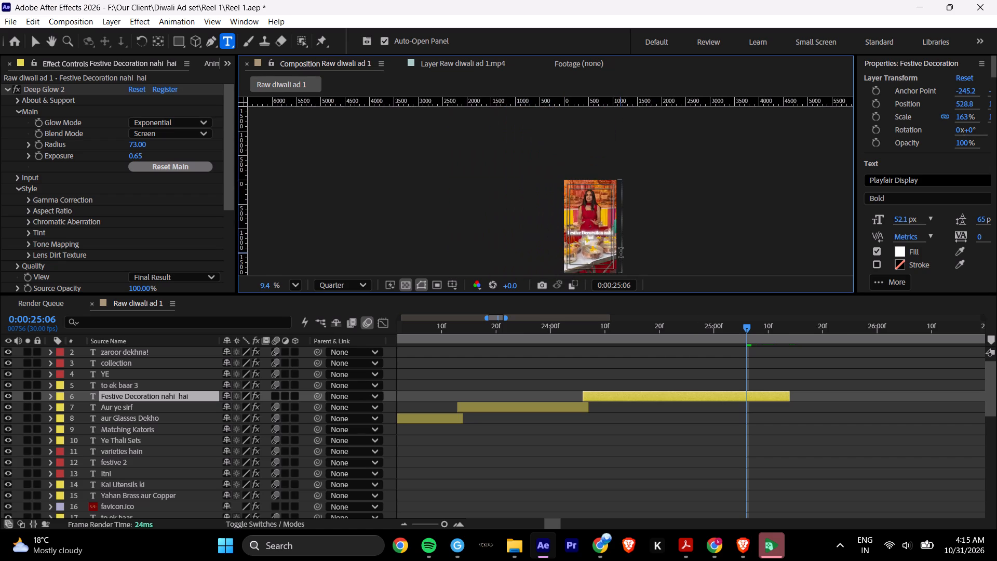
{"action": "scroll", "coordinate": [621, 252], "scroll_direction": "up", "scroll_amount": 3, "text": "shift"}
{"action": "left_click", "coordinate": [294, 286]}
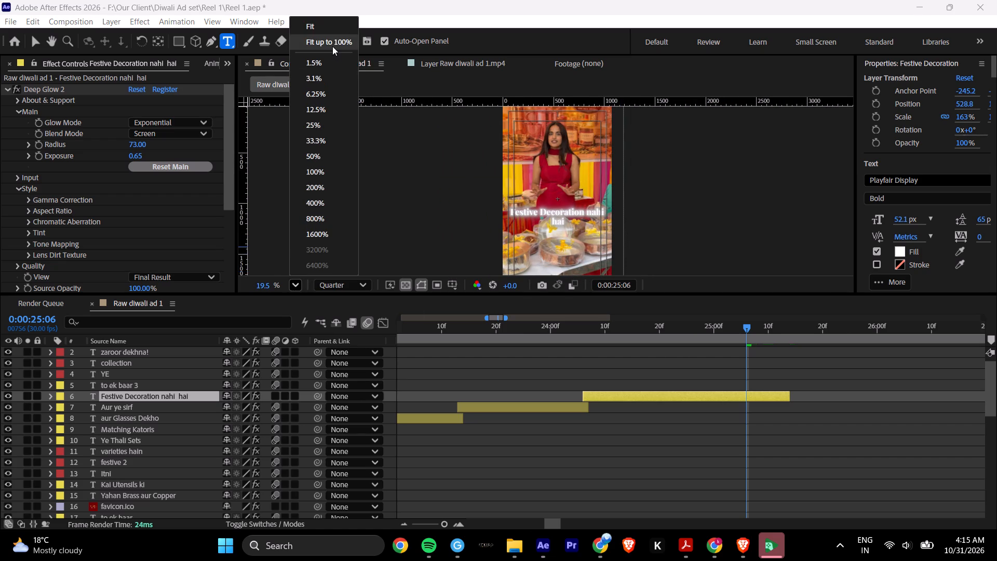
{"action": "left_click", "coordinate": [332, 46]}
{"action": "scroll", "coordinate": [457, 387], "scroll_direction": "down", "scroll_amount": 4, "text": "shift"}
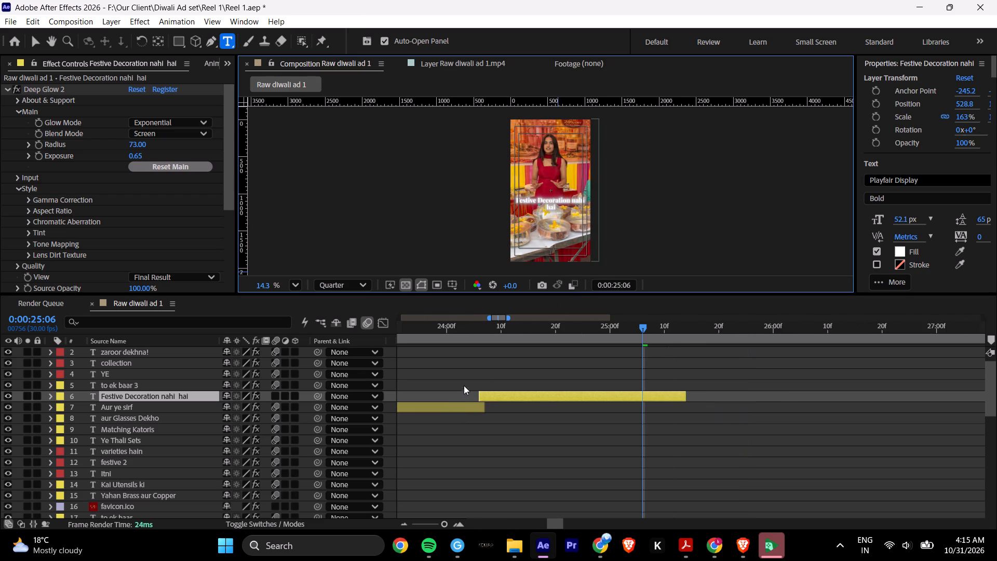
{"action": "left_click", "coordinate": [459, 327]}
{"action": "key", "text": "space"}
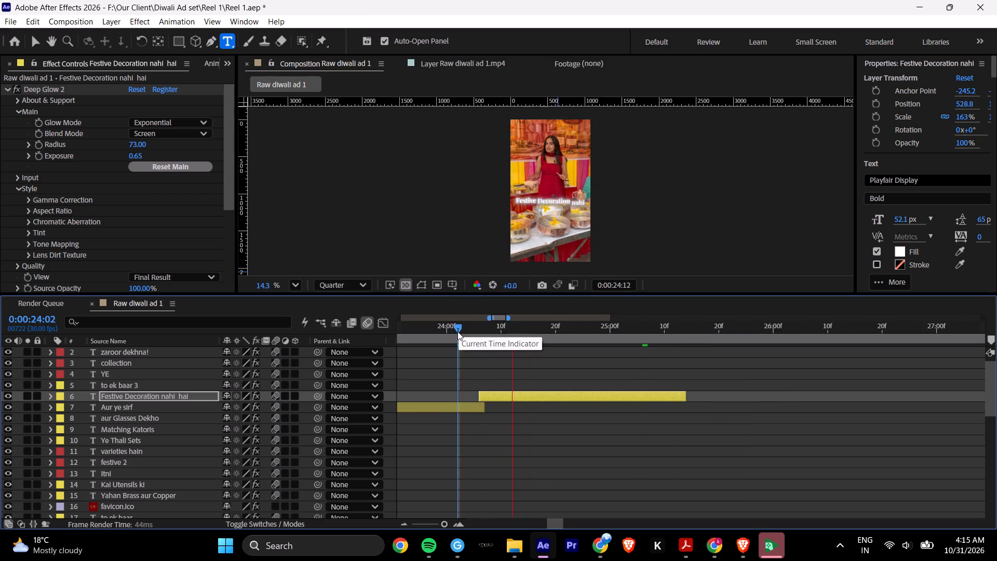
{"action": "key", "text": "space"}
{"action": "key", "text": "space"}
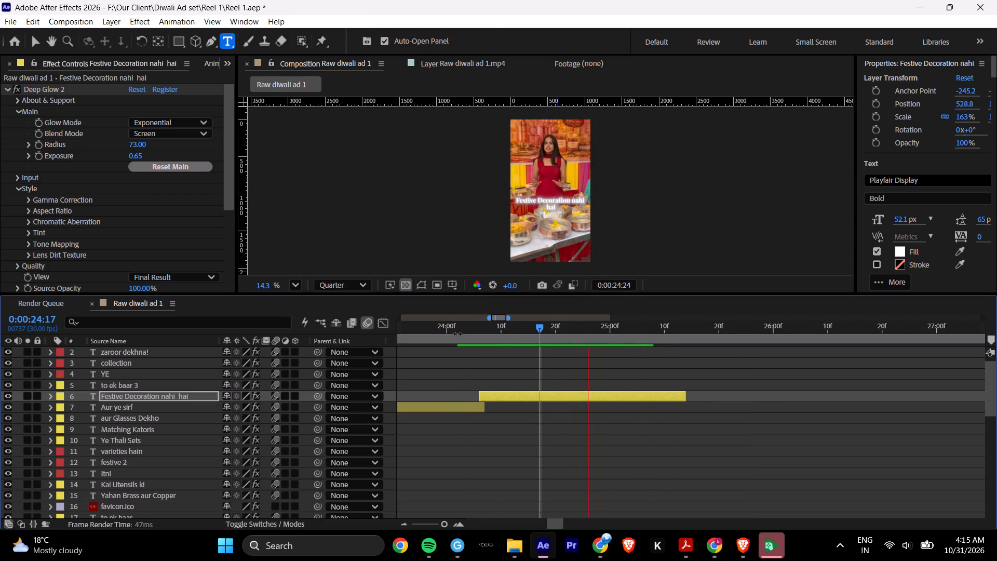
{"action": "key", "text": "space"}
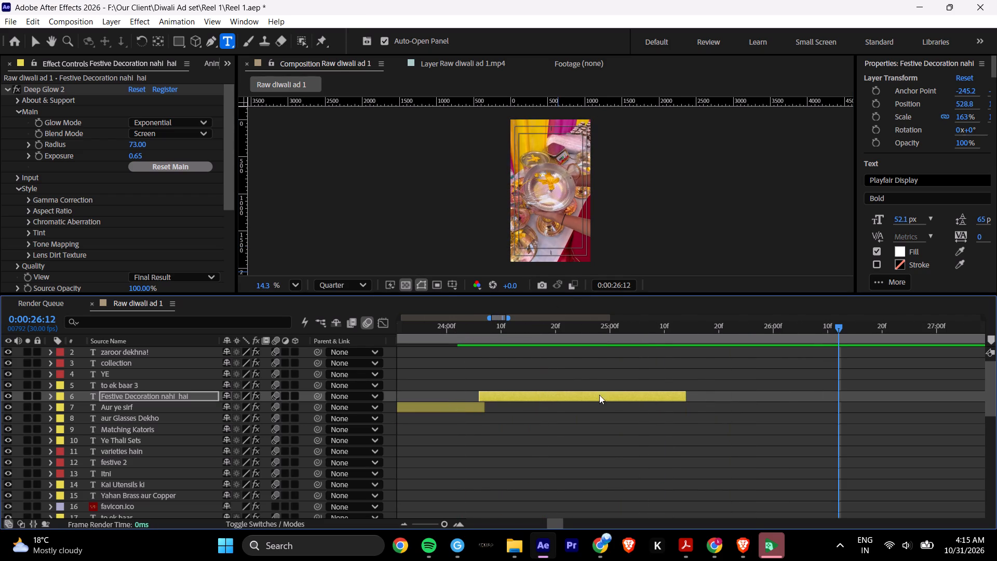
{"action": "left_click_drag", "start_coordinate": [688, 326], "coordinate": [626, 338]}
{"action": "key", "text": "space"}
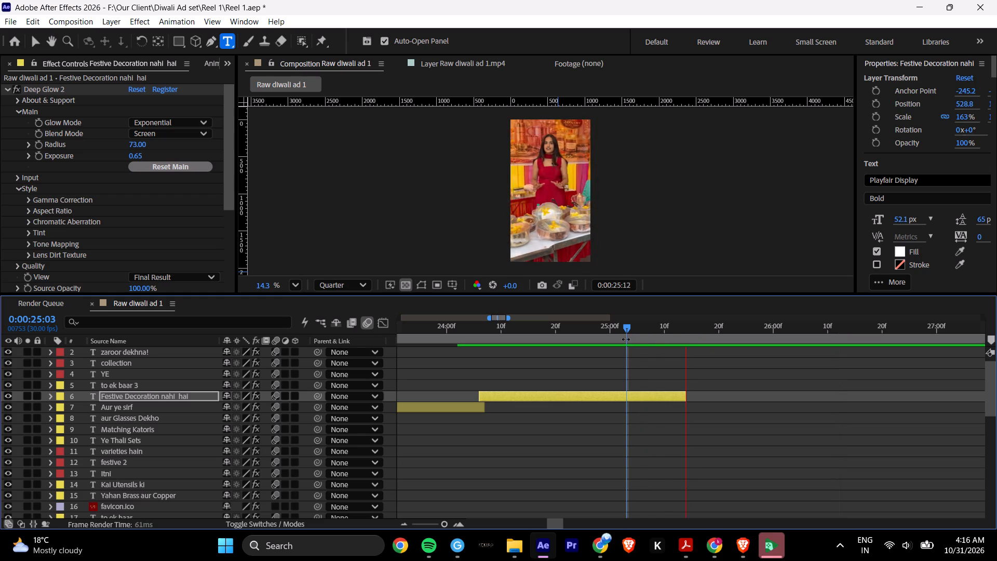
{"action": "key", "text": "space"}
Play back the caption sequence from 0:00:19:23 through the "Festive Decoration nahi hai" caption to review its flow.
{"action": "left_click", "coordinate": [402, 520]}
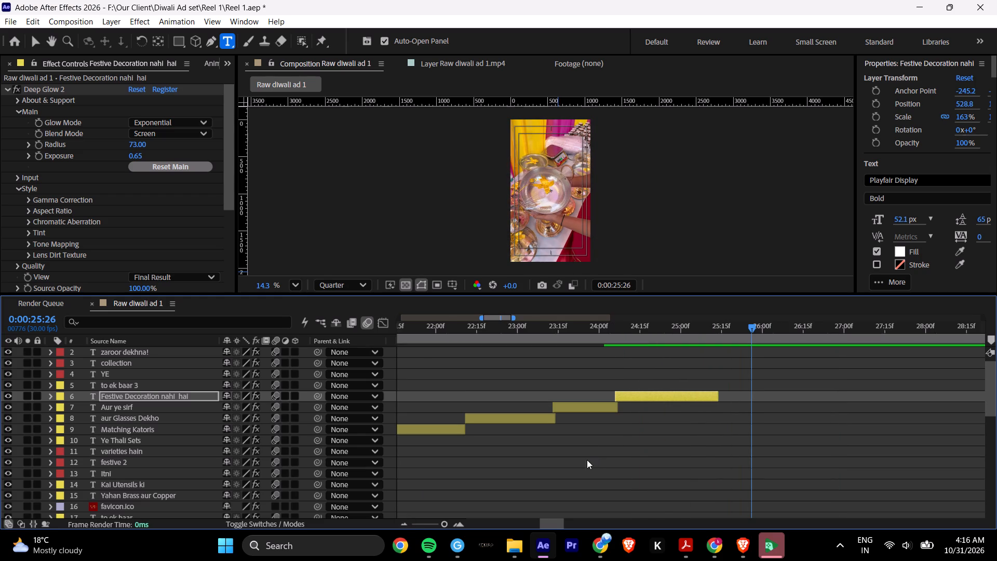
{"action": "left_click", "coordinate": [404, 520]}
{"action": "left_click_drag", "start_coordinate": [483, 328], "coordinate": [502, 333]}
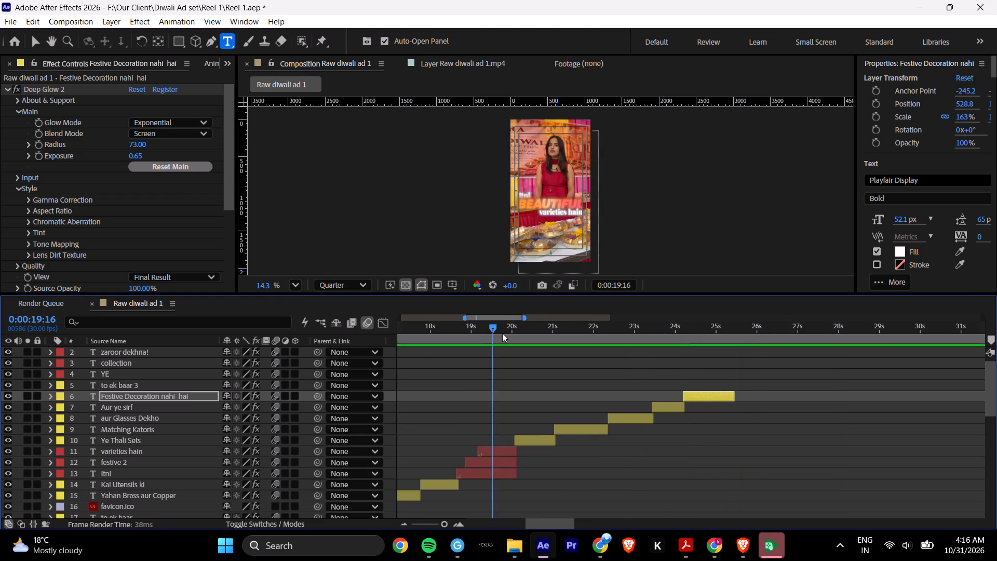
{"action": "left_click_drag", "start_coordinate": [502, 333], "coordinate": [502, 339]}
{"action": "key", "text": "space"}
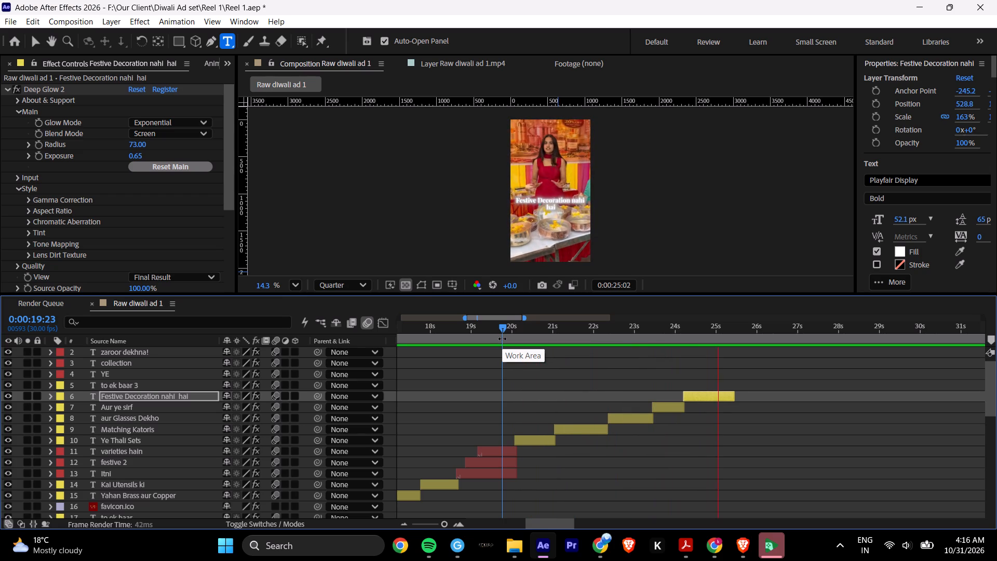
{"action": "key", "text": "space"}
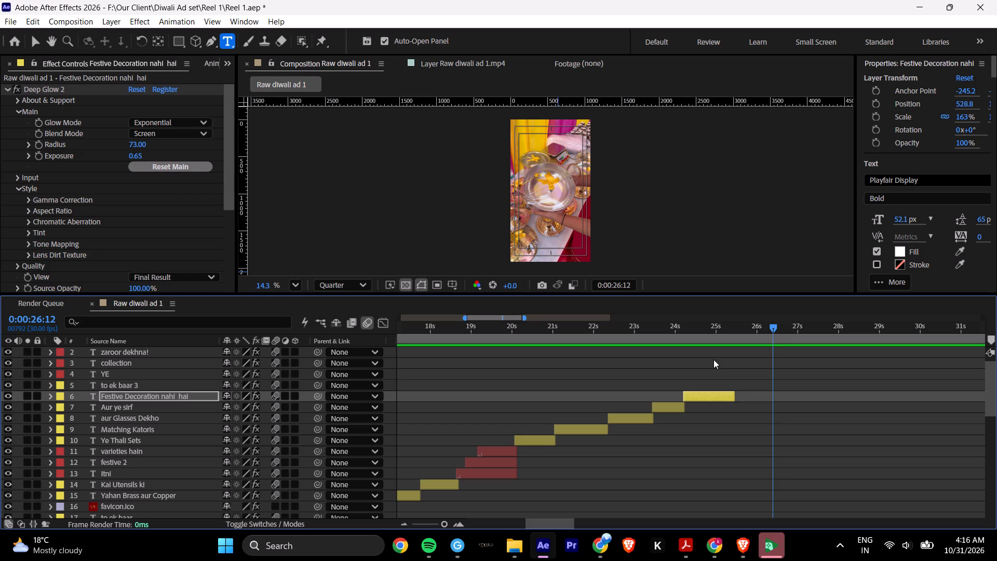
Switch to Chrome and browse Envato's "light leak transition" video results, previewing clips for one that suits the reel.
{"action": "left_click", "coordinate": [607, 542]}
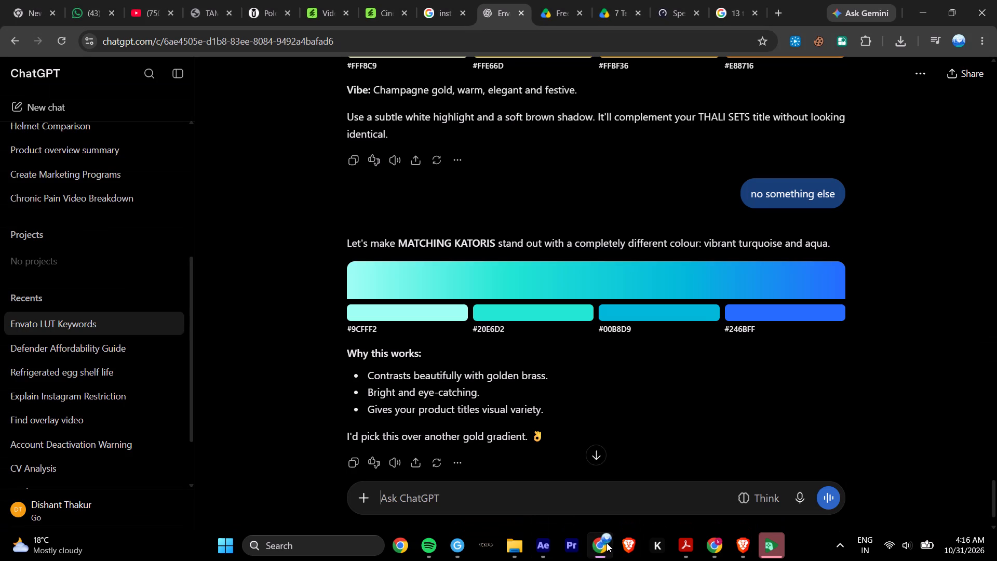
{"action": "left_click", "coordinate": [329, 0]}
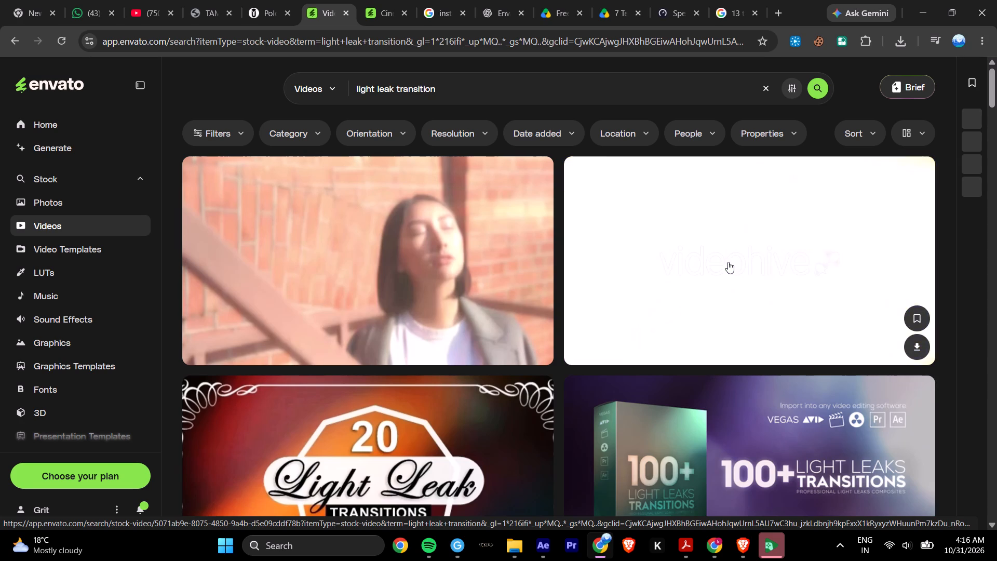
{"action": "scroll", "coordinate": [728, 262], "scroll_direction": "down", "scroll_amount": 6}
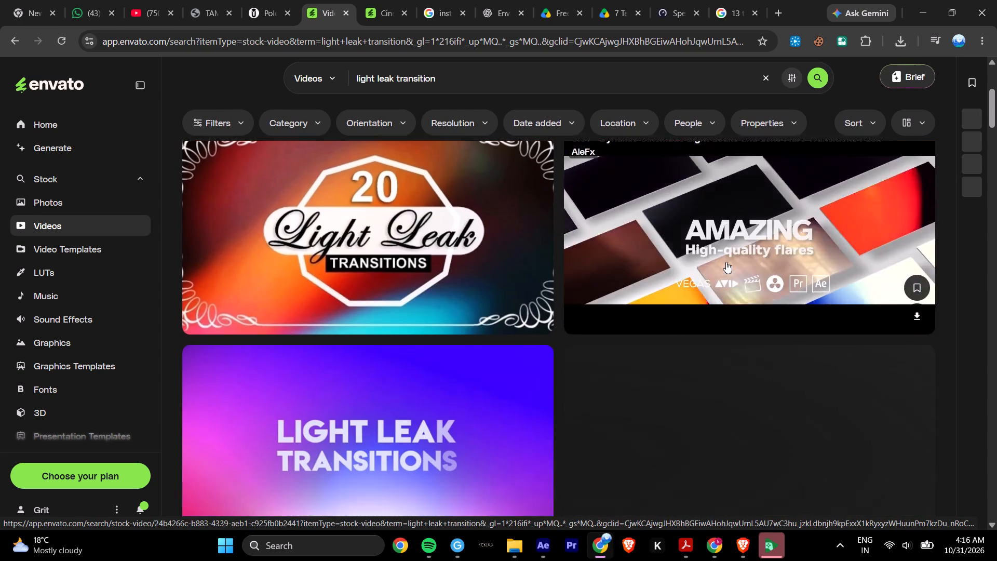
{"action": "scroll", "coordinate": [726, 262], "scroll_direction": "down", "scroll_amount": 1}
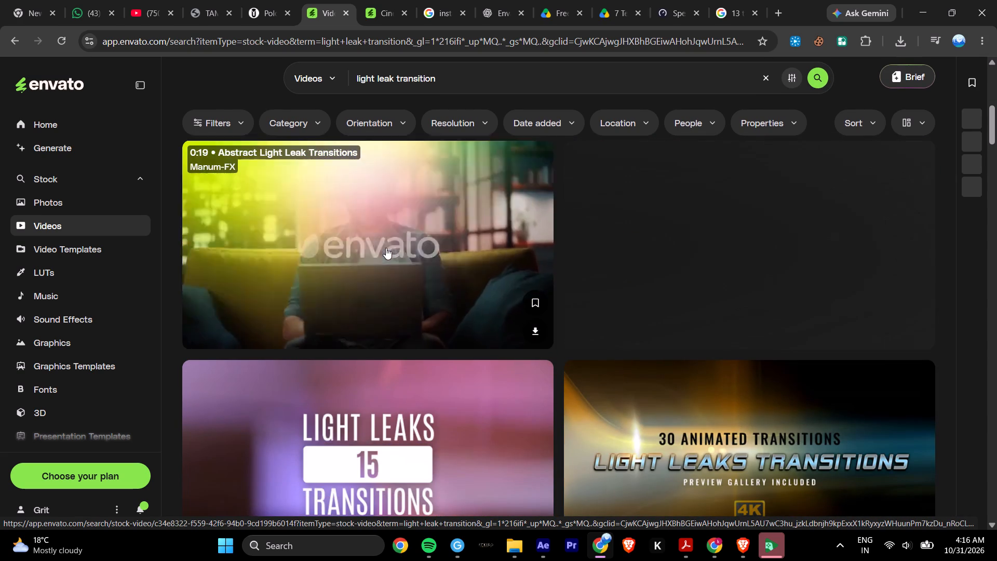
{"action": "scroll", "coordinate": [386, 248], "scroll_direction": "down", "scroll_amount": 7}
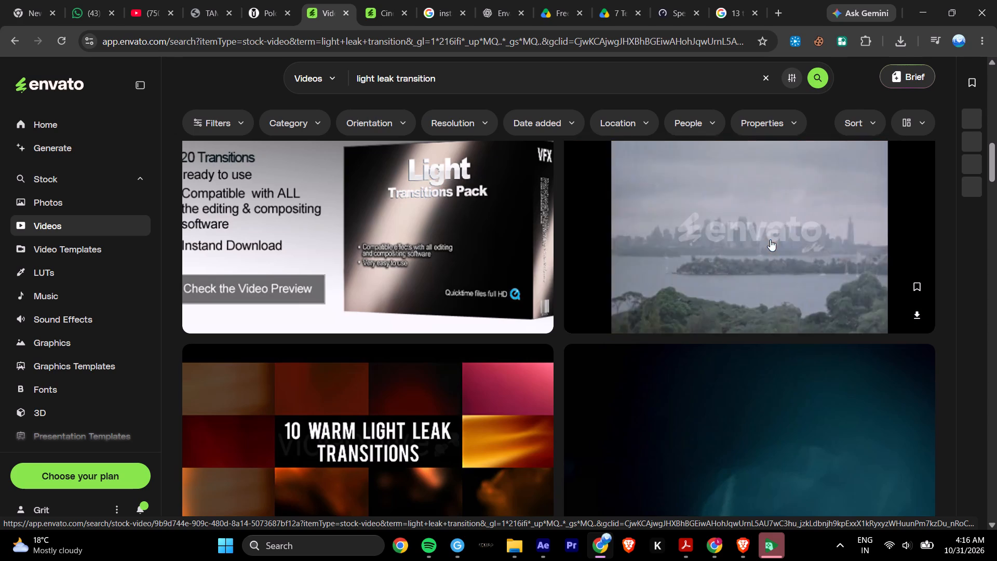
{"action": "scroll", "coordinate": [769, 239], "scroll_direction": "down", "scroll_amount": 3}
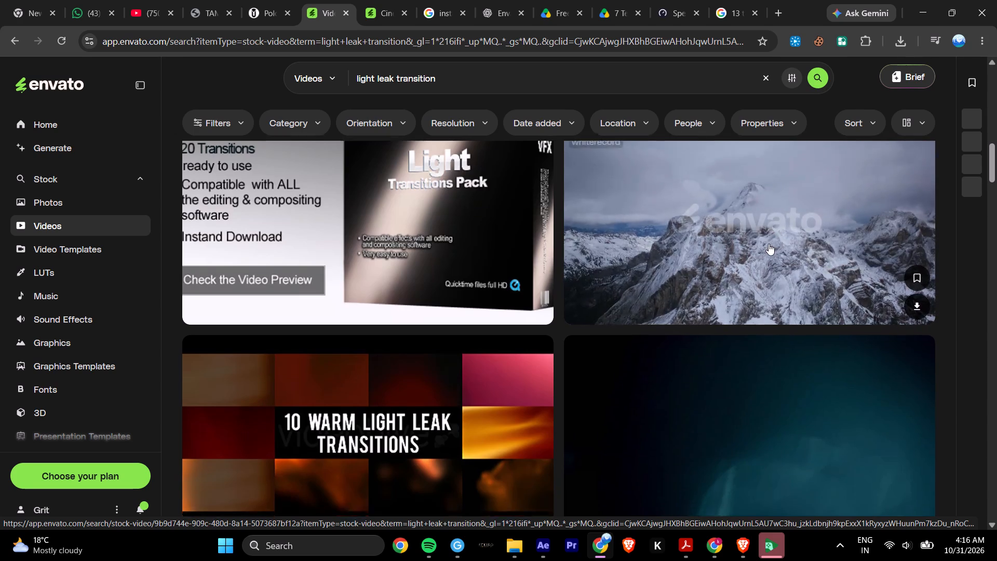
{"action": "scroll", "coordinate": [769, 244], "scroll_direction": "down", "scroll_amount": 6}
{"action": "scroll", "coordinate": [762, 259], "scroll_direction": "up", "scroll_amount": 3}
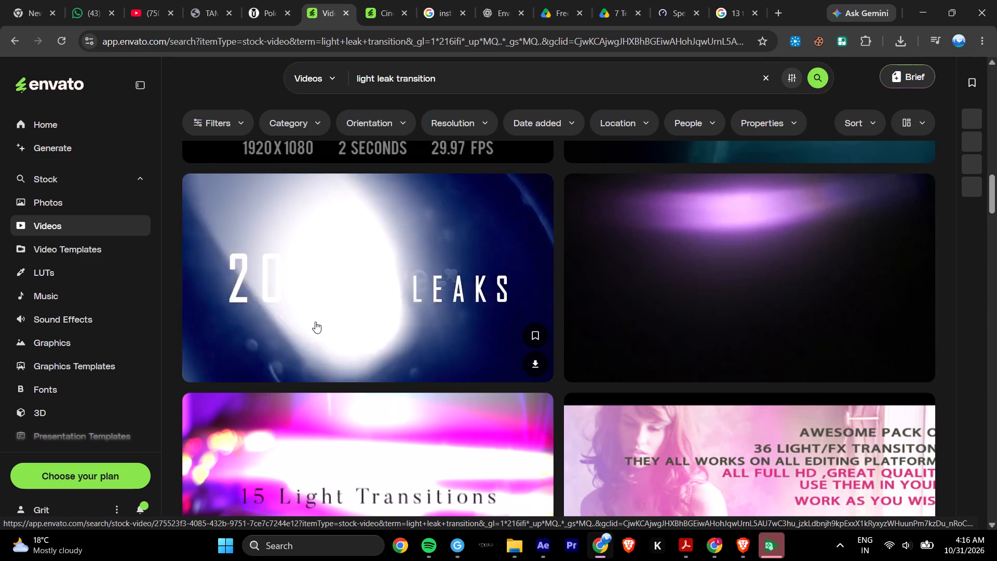
{"action": "scroll", "coordinate": [315, 322], "scroll_direction": "down", "scroll_amount": 7}
{"action": "scroll", "coordinate": [569, 325], "scroll_direction": "down", "scroll_amount": 2}
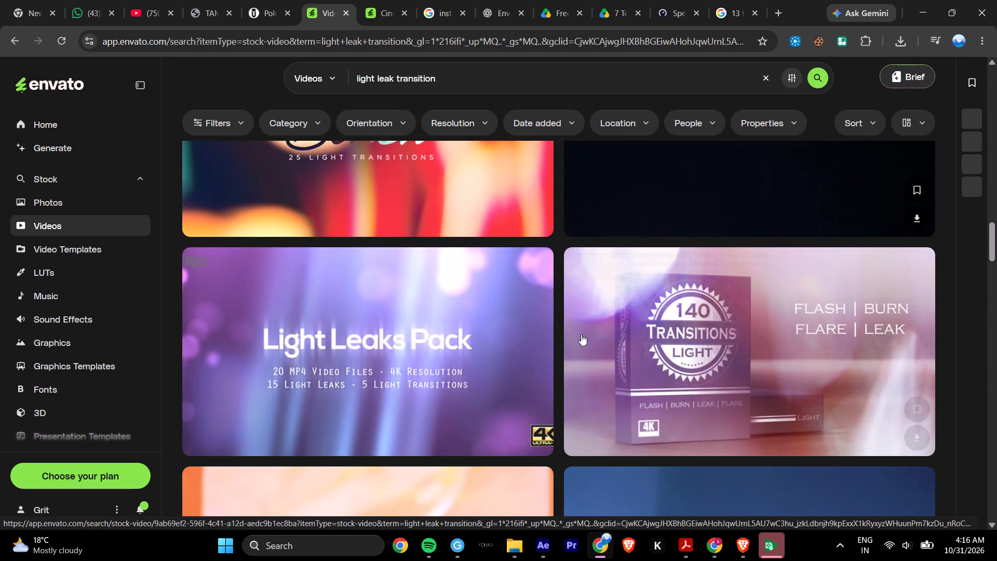
{"action": "scroll", "coordinate": [617, 336], "scroll_direction": "down", "scroll_amount": 2}
{"action": "scroll", "coordinate": [775, 293], "scroll_direction": "down", "scroll_amount": 3}
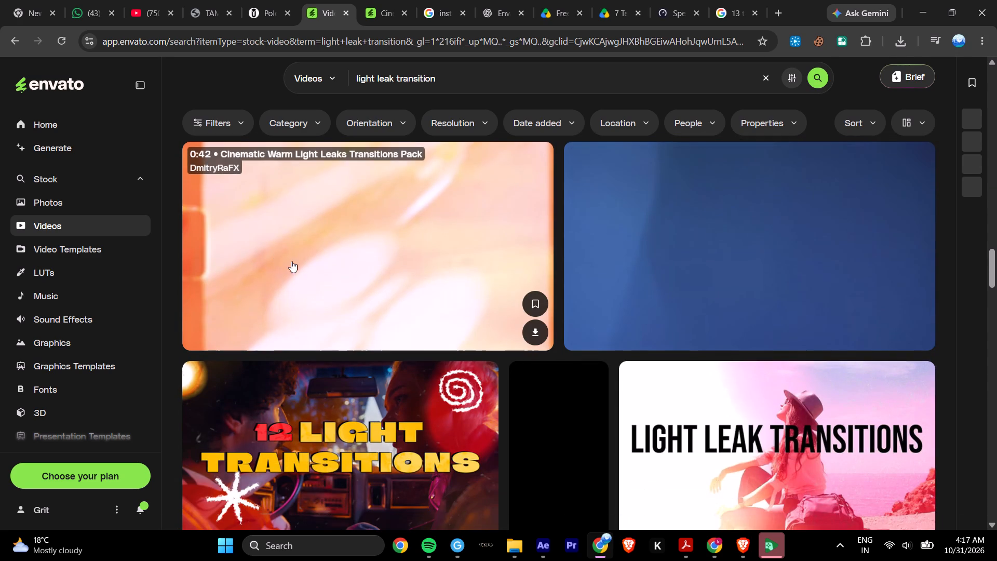
{"action": "scroll", "coordinate": [322, 269], "scroll_direction": "down", "scroll_amount": 3}
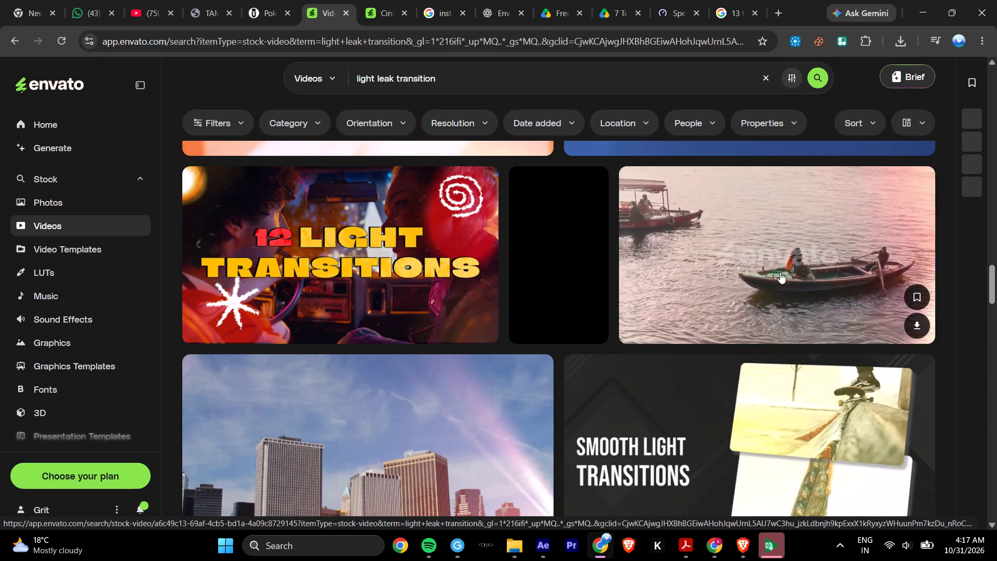
{"action": "scroll", "coordinate": [780, 272], "scroll_direction": "down", "scroll_amount": 2}
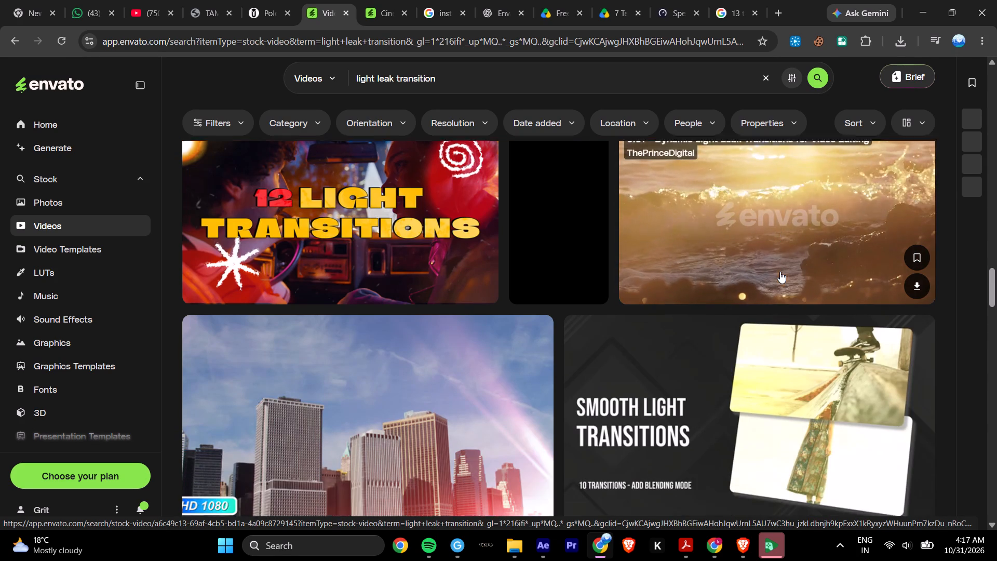
{"action": "scroll", "coordinate": [780, 272], "scroll_direction": "down", "scroll_amount": 1}
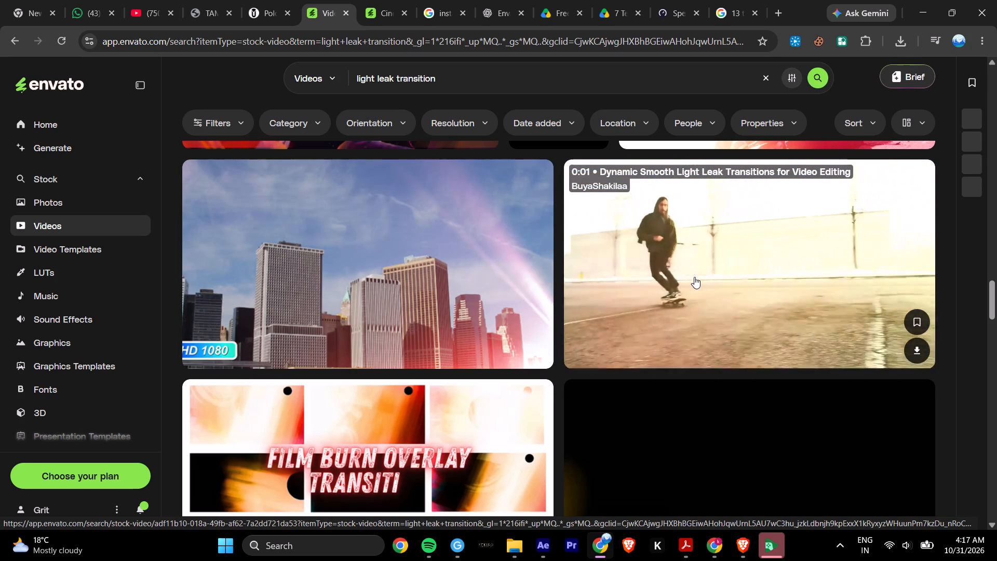
{"action": "scroll", "coordinate": [694, 276], "scroll_direction": "down", "scroll_amount": 3}
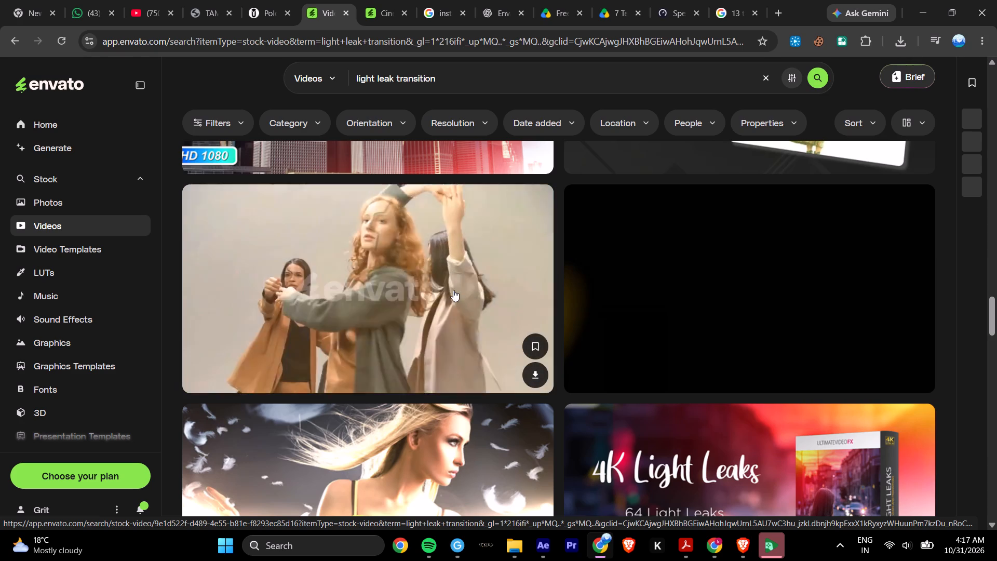
{"action": "scroll", "coordinate": [453, 289], "scroll_direction": "down", "scroll_amount": 3}
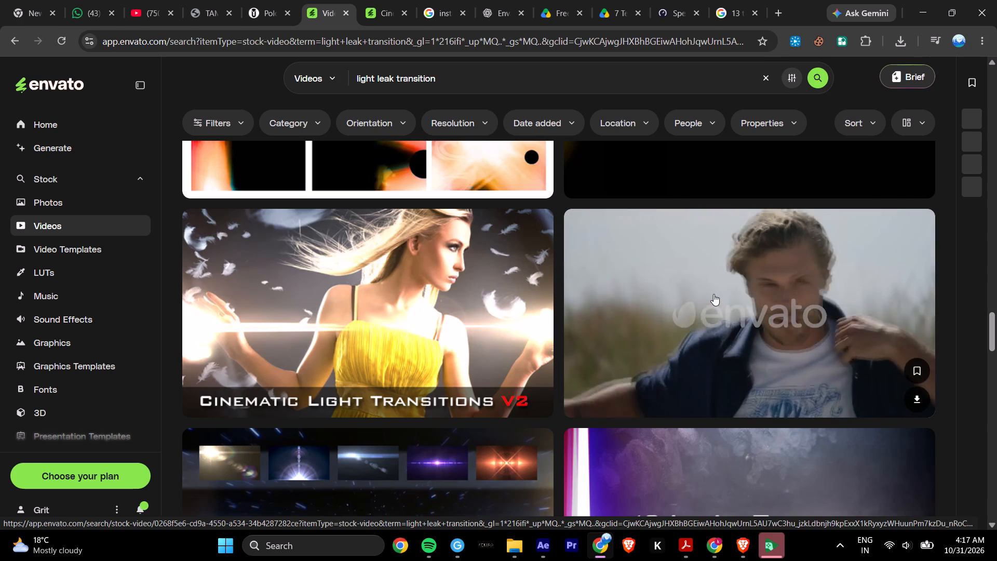
{"action": "scroll", "coordinate": [713, 294], "scroll_direction": "down", "scroll_amount": 3}
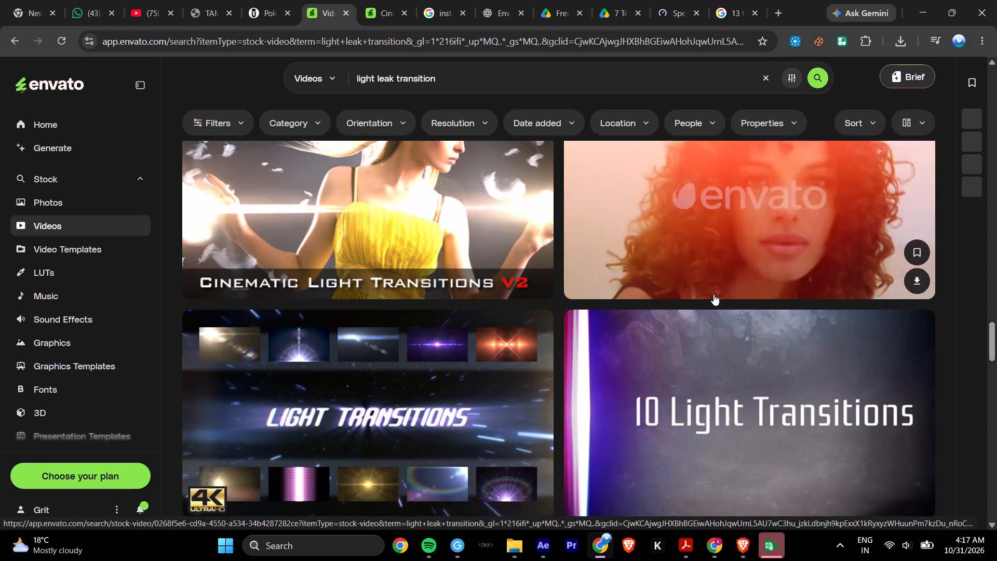
{"action": "scroll", "coordinate": [713, 294], "scroll_direction": "down", "scroll_amount": 3}
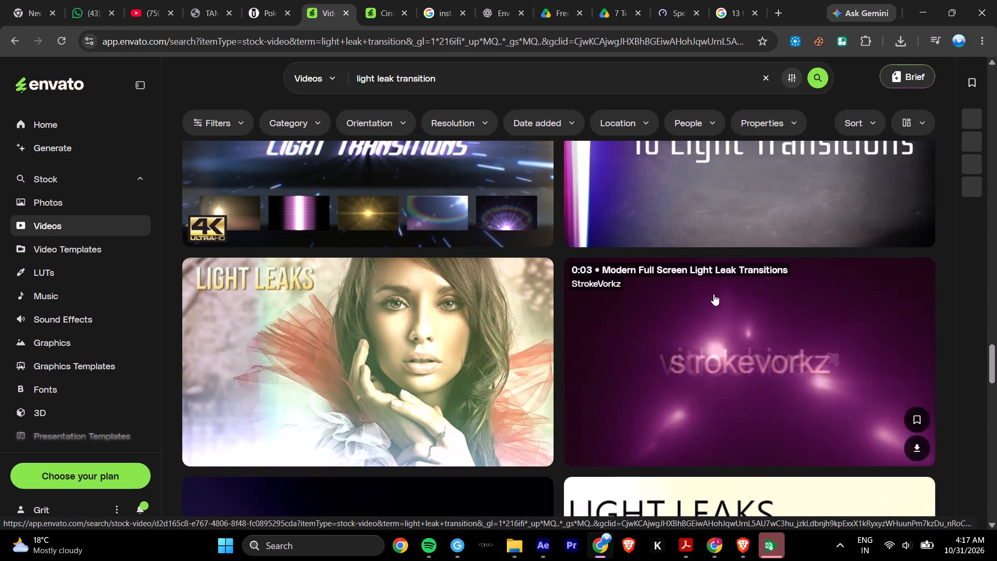
{"action": "scroll", "coordinate": [713, 294], "scroll_direction": "down", "scroll_amount": 4}
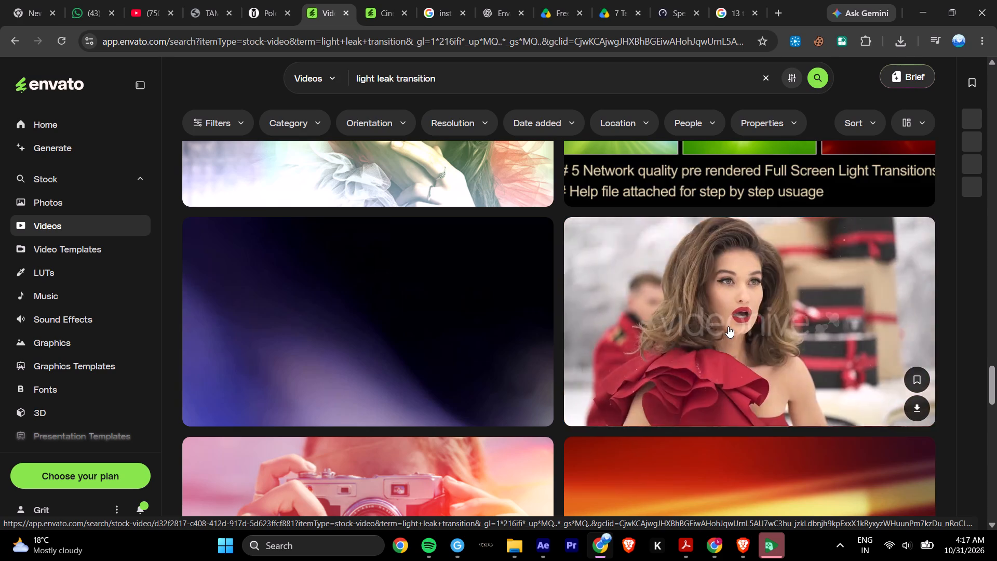
{"action": "scroll", "coordinate": [728, 326], "scroll_direction": "down", "scroll_amount": 4}
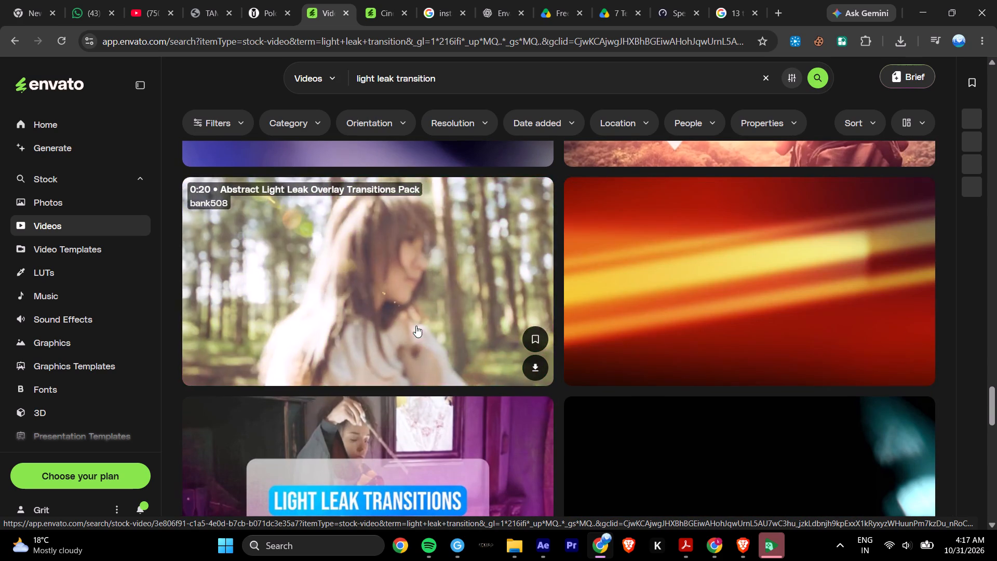
{"action": "scroll", "coordinate": [416, 326], "scroll_direction": "down", "scroll_amount": 3}
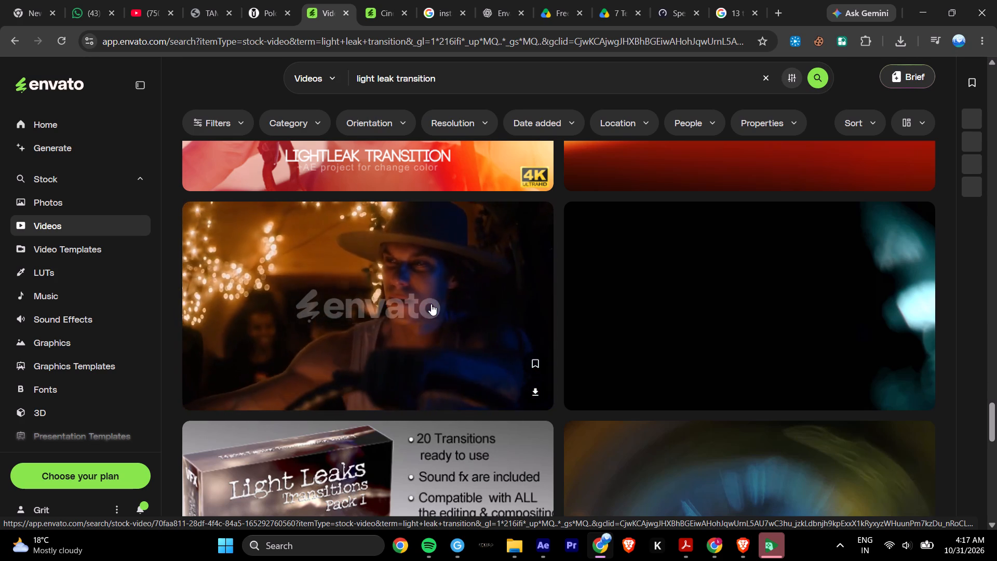
{"action": "scroll", "coordinate": [432, 306], "scroll_direction": "down", "scroll_amount": 9}
{"action": "scroll", "coordinate": [666, 383], "scroll_direction": "up", "scroll_amount": 2}
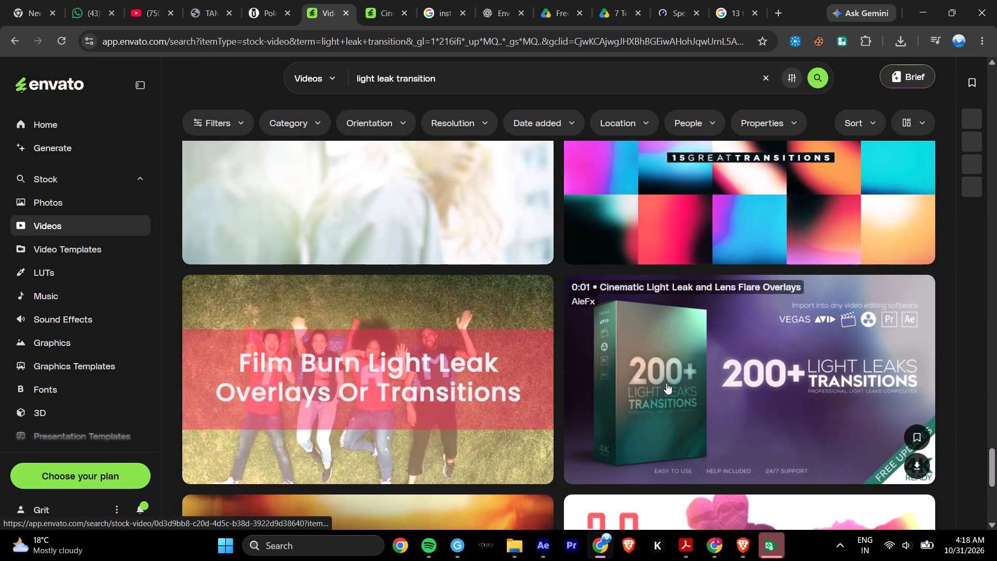
{"action": "scroll", "coordinate": [666, 383], "scroll_direction": "up", "scroll_amount": 1}
{"action": "scroll", "coordinate": [664, 376], "scroll_direction": "down", "scroll_amount": 8}
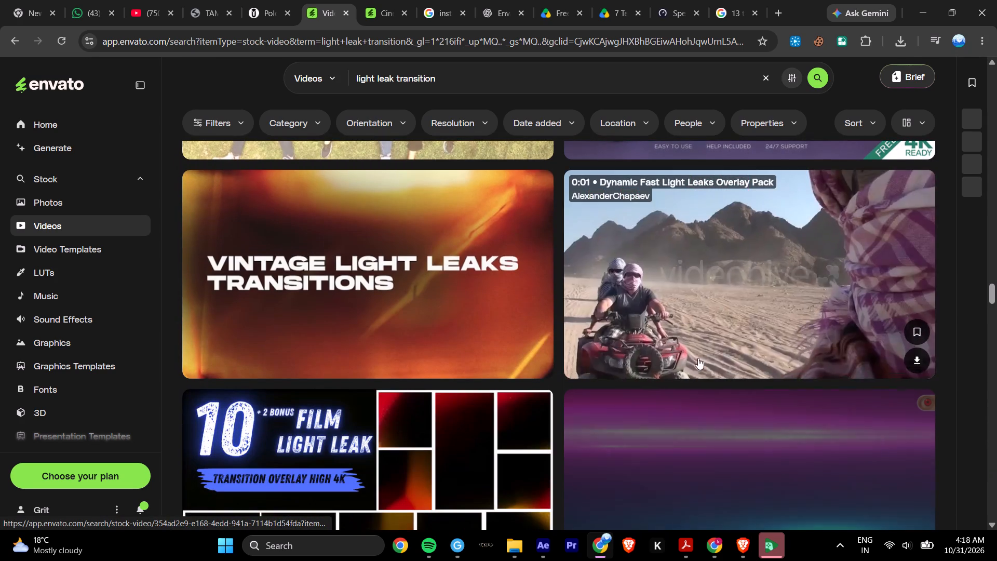
{"action": "scroll", "coordinate": [720, 346], "scroll_direction": "down", "scroll_amount": 3}
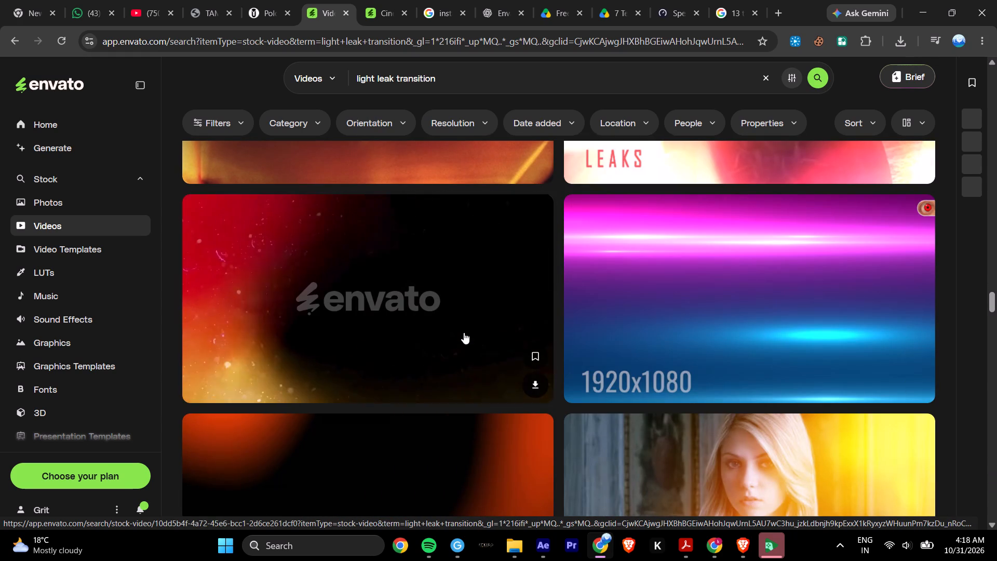
{"action": "scroll", "coordinate": [464, 332], "scroll_direction": "down", "scroll_amount": 4}
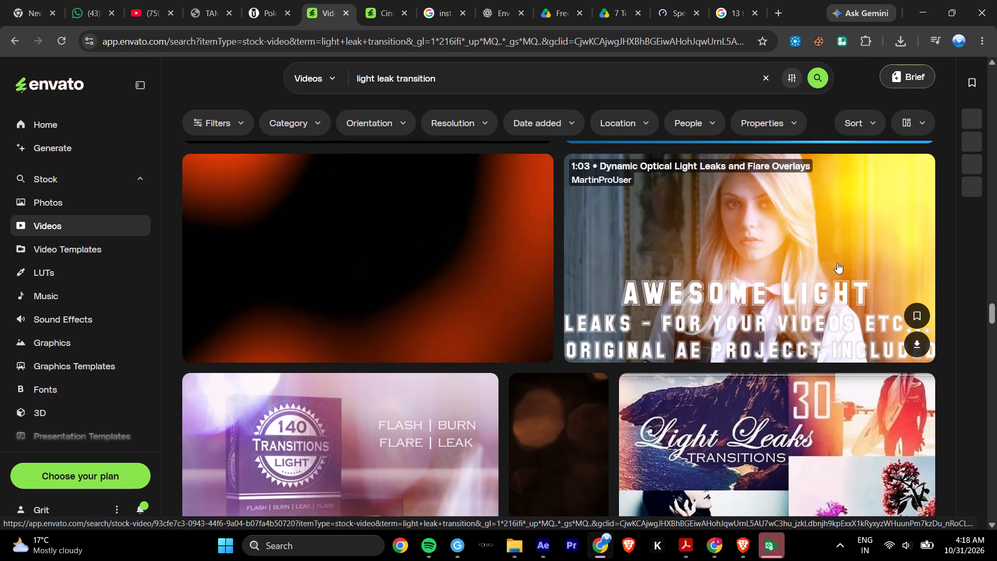
{"action": "scroll", "coordinate": [837, 262], "scroll_direction": "down", "scroll_amount": 4}
{"action": "scroll", "coordinate": [831, 271], "scroll_direction": "up", "scroll_amount": 2}
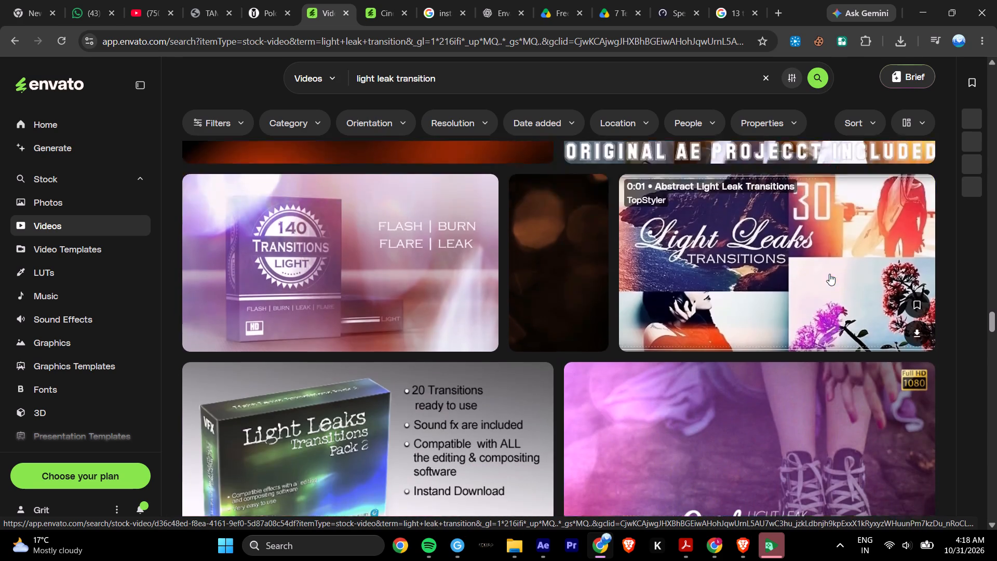
Go back through the previewed Envato results and open the "Dynamic Light Leak Transitions for Video Editing" item.
{"action": "scroll", "coordinate": [829, 274], "scroll_direction": "up", "scroll_amount": 18}
{"action": "scroll", "coordinate": [826, 297], "scroll_direction": "up", "scroll_amount": 12}
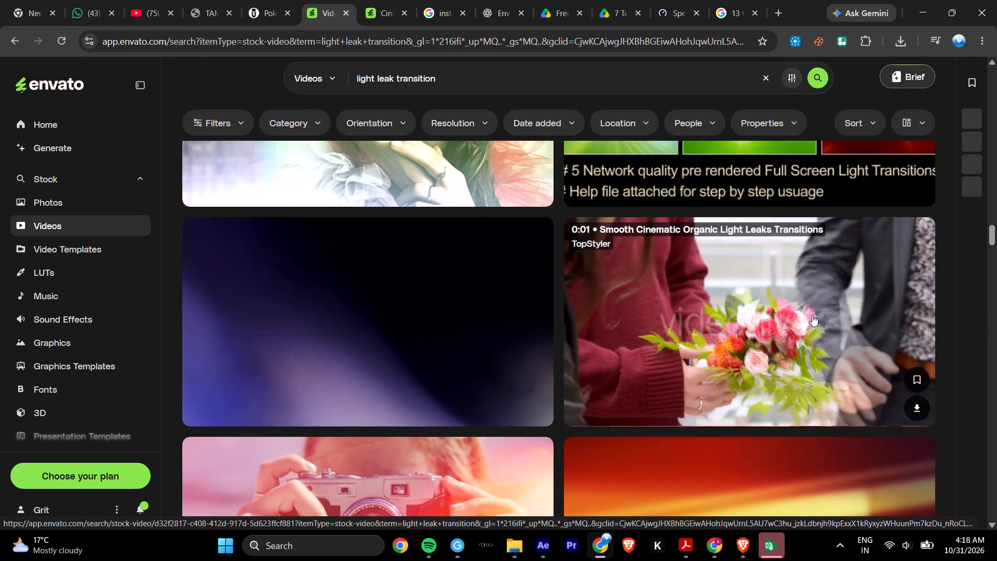
{"action": "scroll", "coordinate": [812, 316], "scroll_direction": "up", "scroll_amount": 12}
{"action": "scroll", "coordinate": [810, 316], "scroll_direction": "down", "scroll_amount": 2}
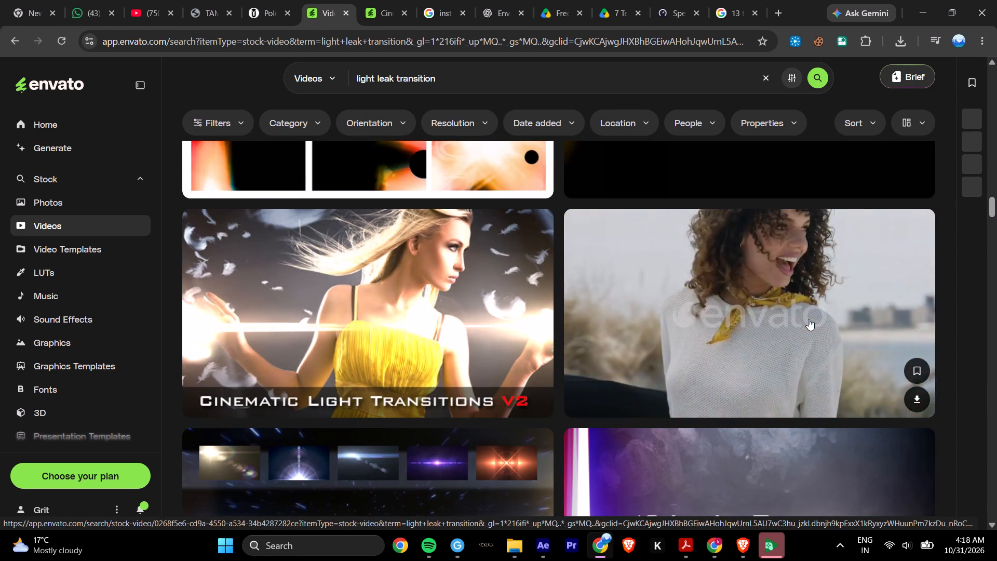
{"action": "scroll", "coordinate": [809, 319], "scroll_direction": "up", "scroll_amount": 4}
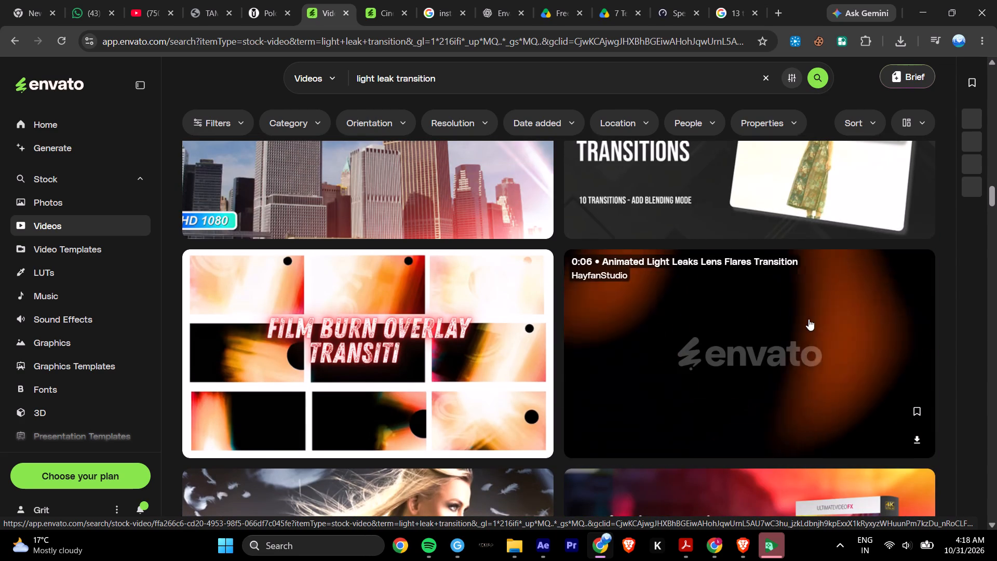
{"action": "scroll", "coordinate": [809, 319], "scroll_direction": "up", "scroll_amount": 3}
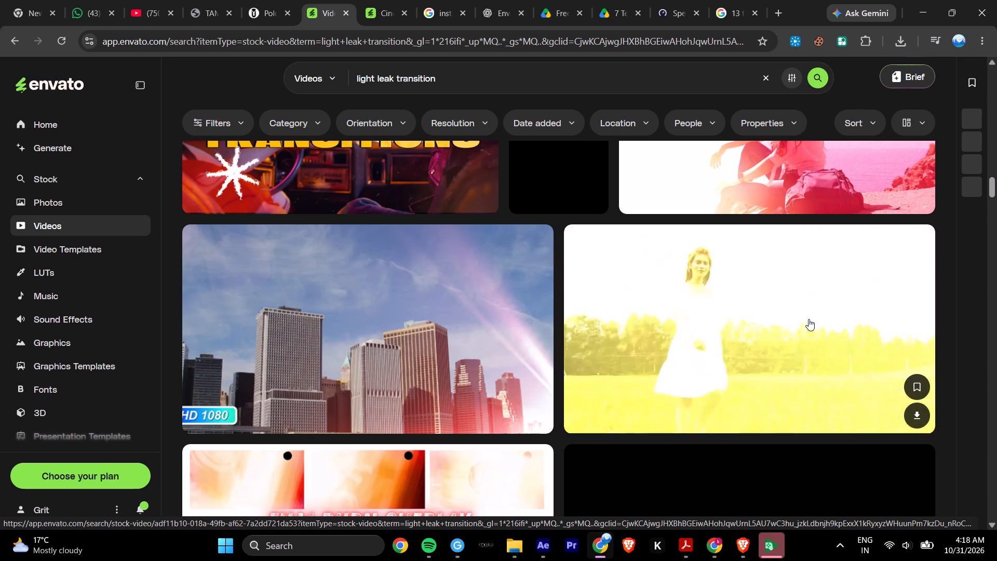
{"action": "scroll", "coordinate": [809, 319], "scroll_direction": "up", "scroll_amount": 2}
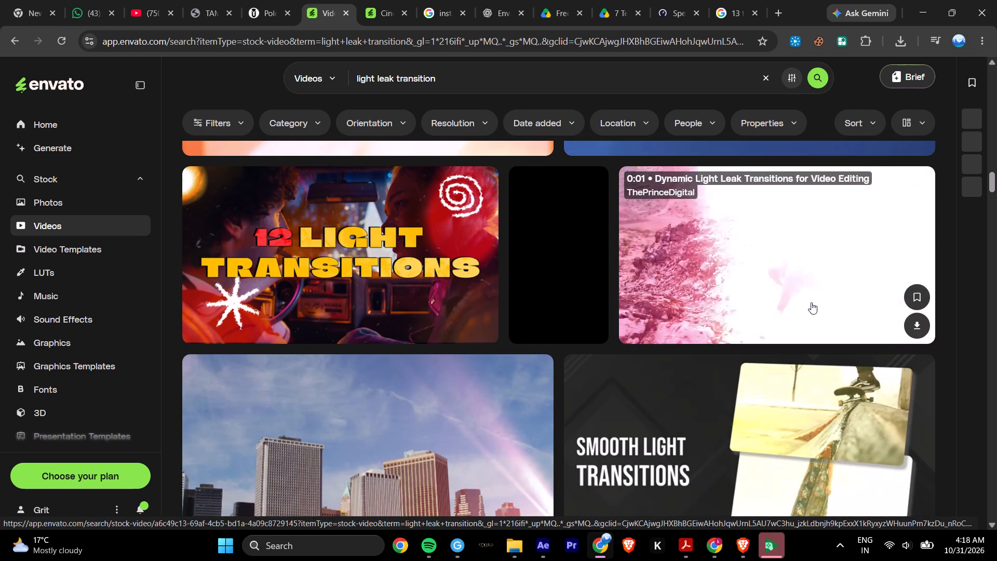
{"action": "left_click", "coordinate": [817, 256]}
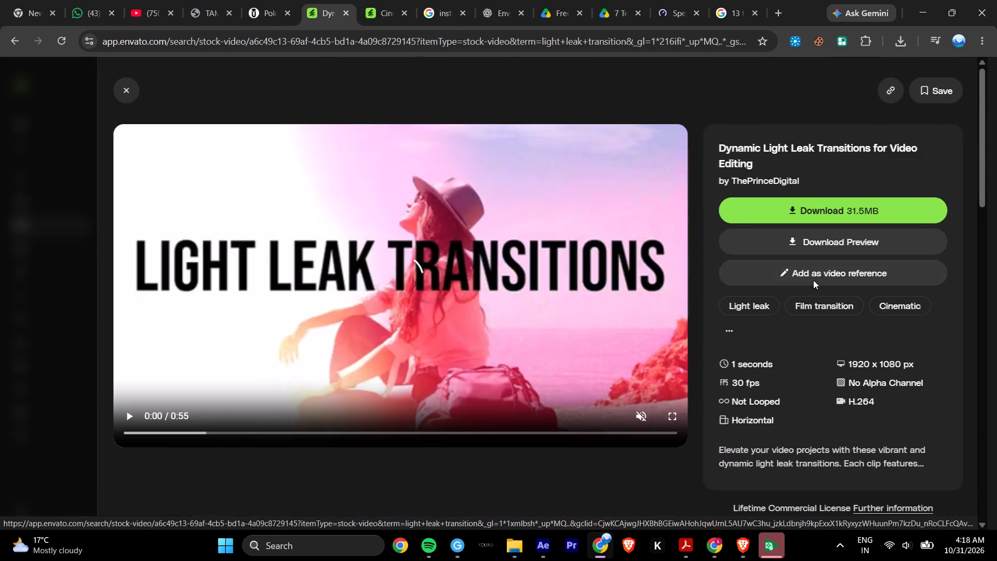
View the already open Envato page for the Cinematic Color Grading LUTs pack.
{"action": "left_click", "coordinate": [366, 0]}
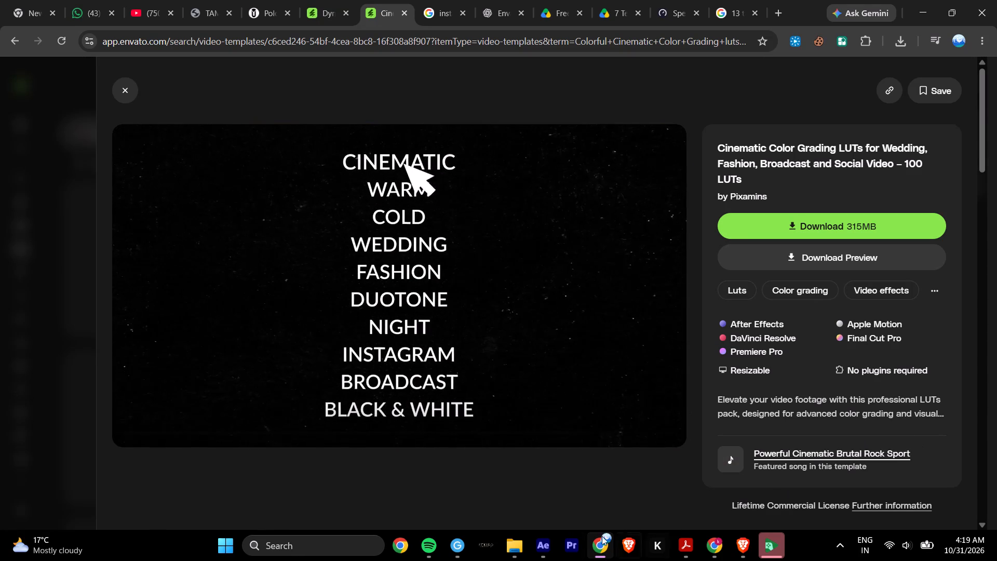
Return to After Effects and scrub the start of the reel to 0:00:03:07, on the "premium" caption.
{"action": "left_click", "coordinate": [547, 545]}
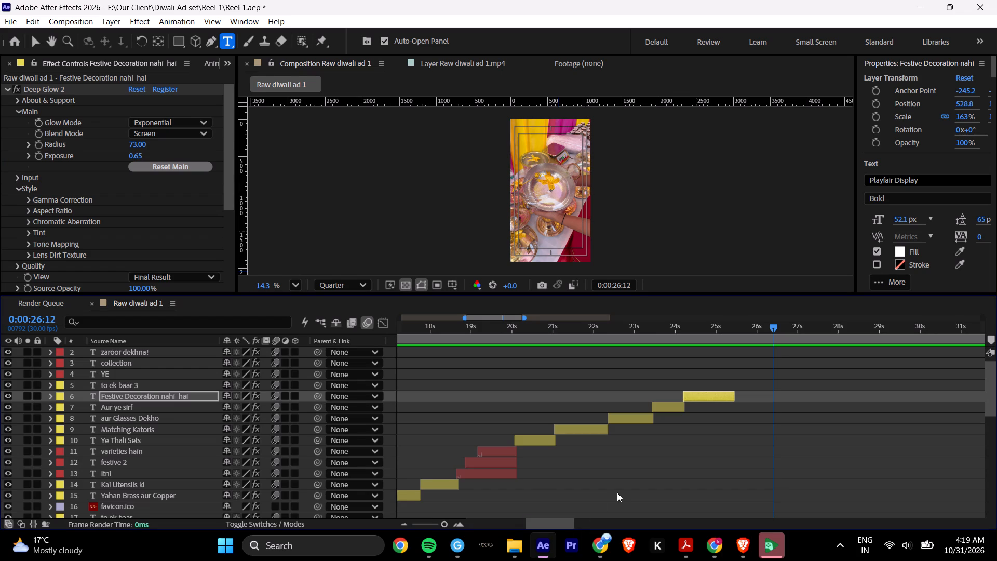
{"action": "scroll", "coordinate": [527, 455], "scroll_direction": "up", "scroll_amount": 14, "text": "shift"}
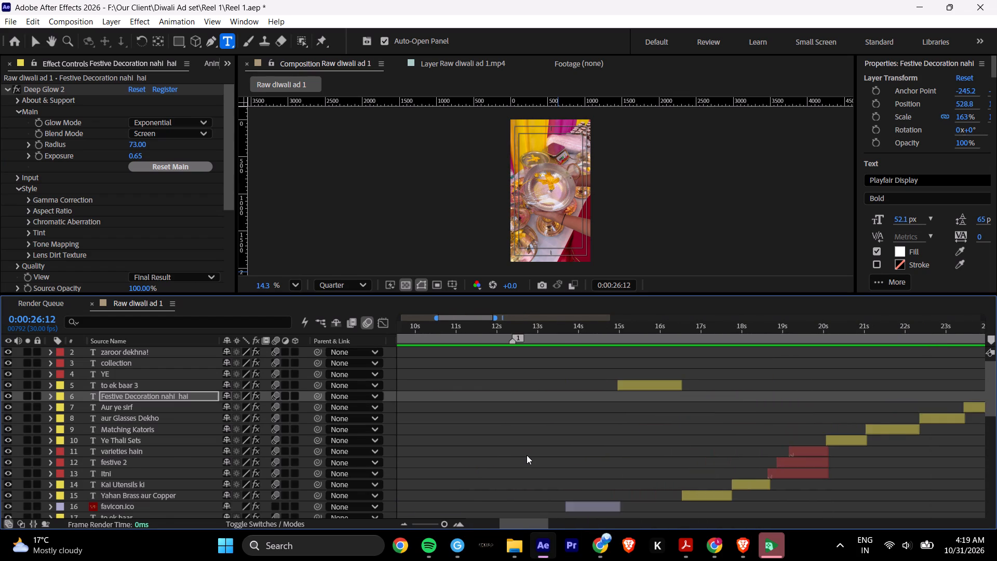
{"action": "scroll", "coordinate": [527, 455], "scroll_direction": "down", "scroll_amount": 5}
{"action": "scroll", "coordinate": [527, 455], "scroll_direction": "up", "scroll_amount": 14, "text": "shift"}
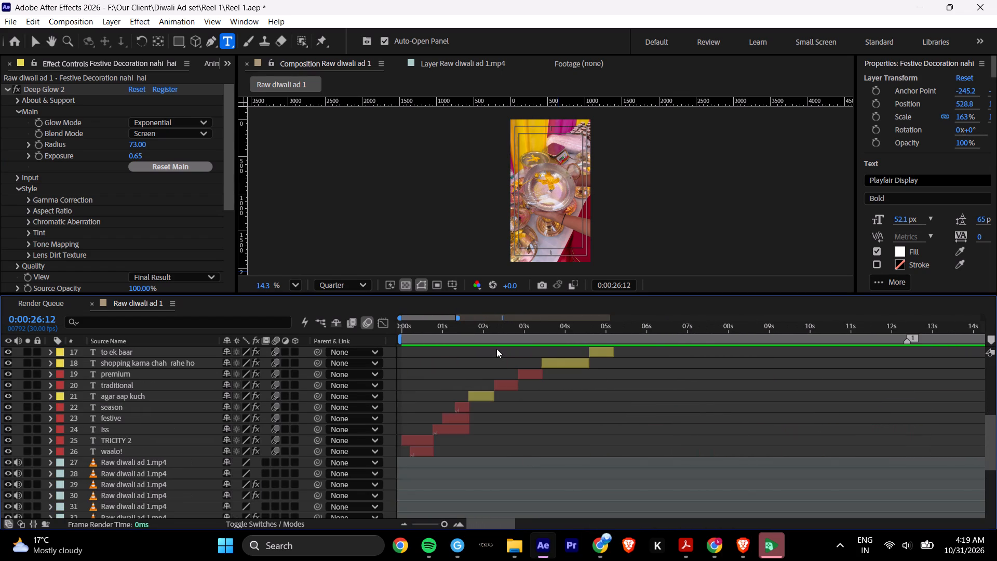
{"action": "left_click_drag", "start_coordinate": [494, 328], "coordinate": [536, 334]}
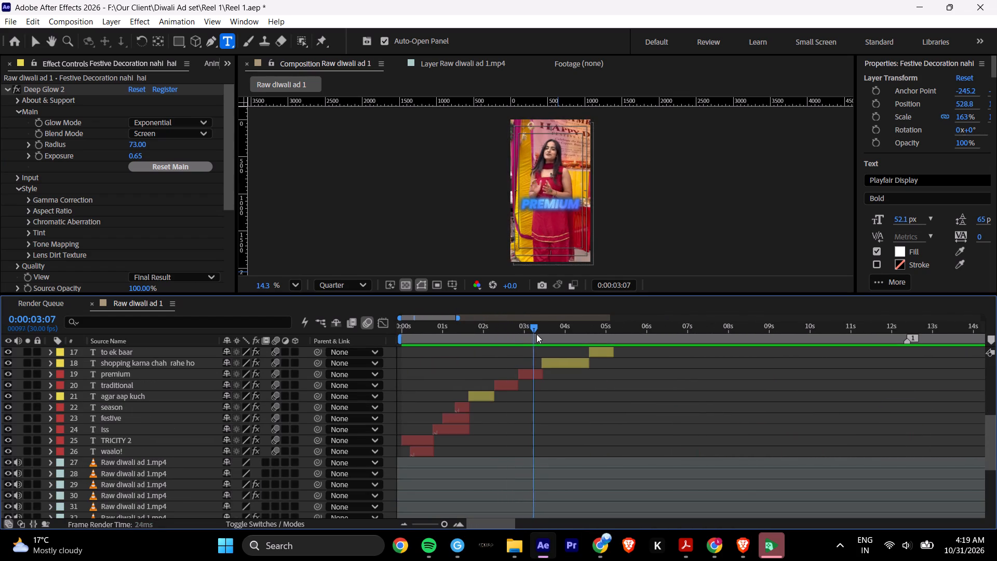
Duplicate the "traditional" caption layer and move the copy along the timeline to start at about 25 seconds.
{"action": "left_click_drag", "start_coordinate": [536, 334], "coordinate": [505, 341]}
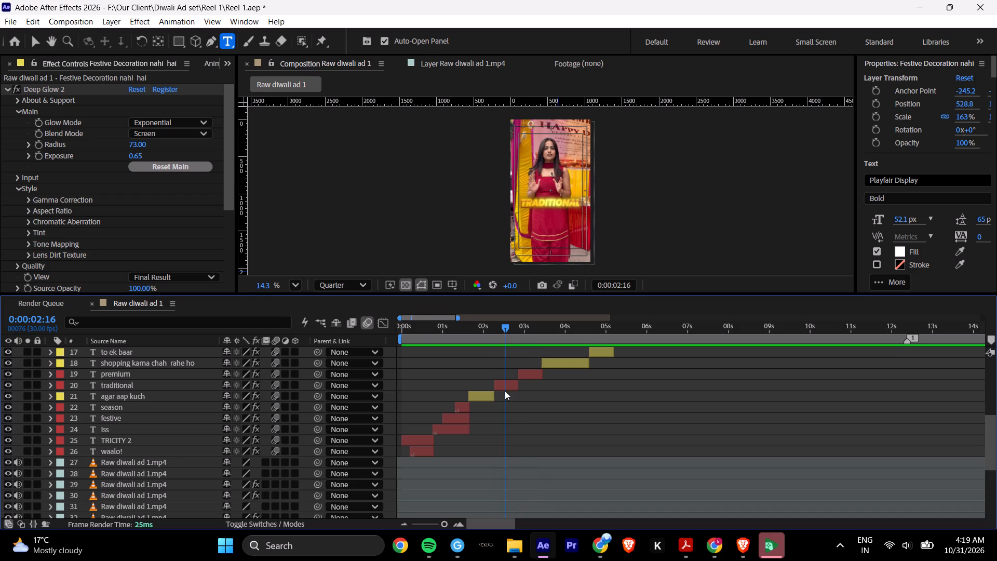
{"action": "left_click", "coordinate": [504, 389]}
{"action": "key", "text": "ctrl+d"}
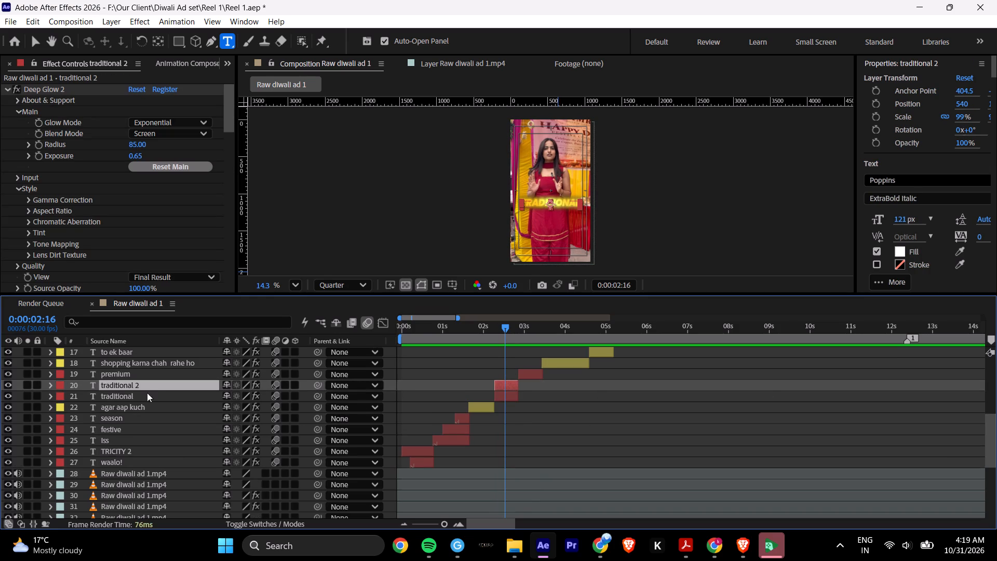
{"action": "left_click_drag", "start_coordinate": [508, 383], "coordinate": [996, 407]}
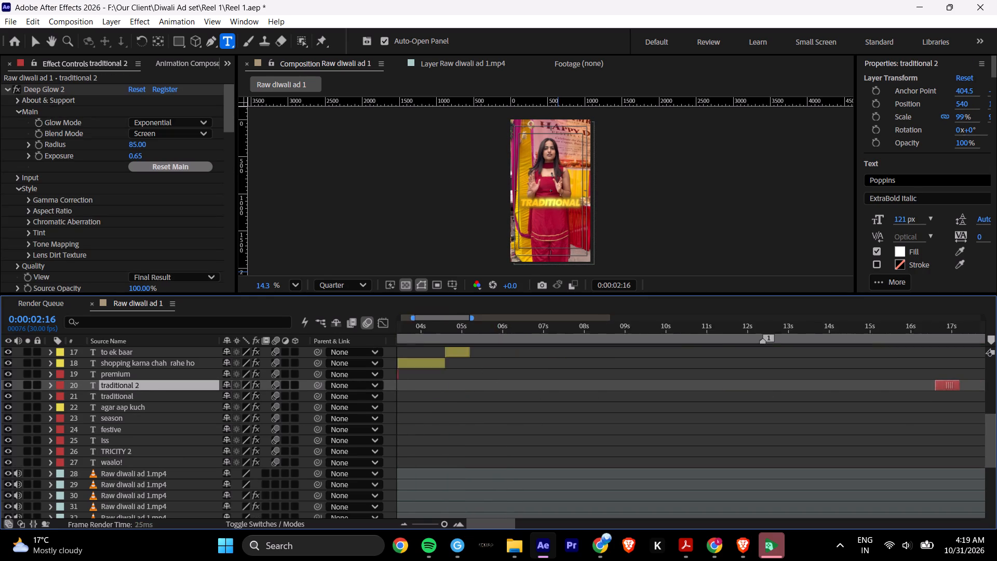
{"action": "left_click_drag", "start_coordinate": [996, 407], "coordinate": [777, 433]}
{"action": "scroll", "coordinate": [722, 429], "scroll_direction": "up", "scroll_amount": 4}
{"action": "scroll", "coordinate": [722, 429], "scroll_direction": "down", "scroll_amount": 1}
{"action": "scroll", "coordinate": [722, 429], "scroll_direction": "down", "scroll_amount": 5, "text": "shift"}
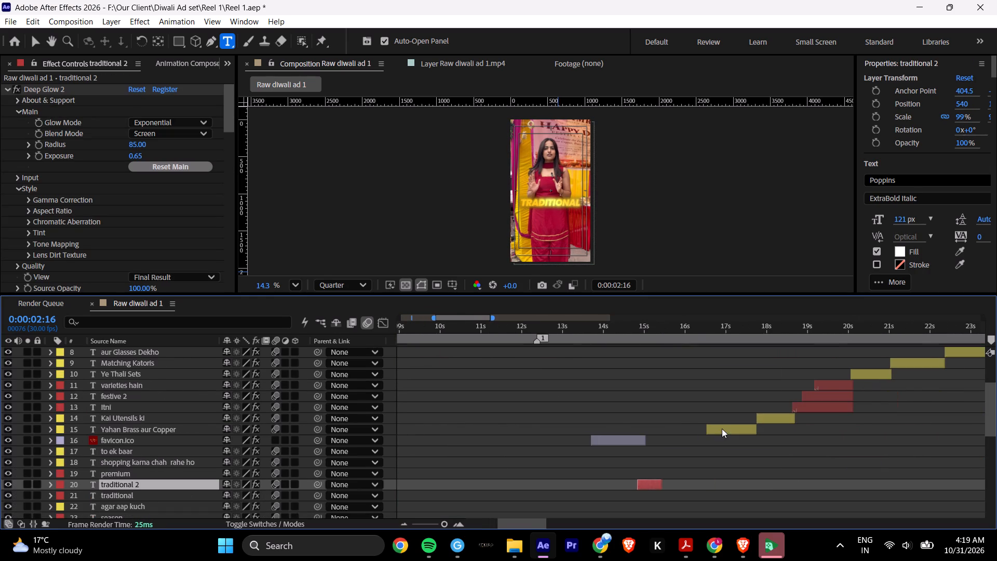
{"action": "left_click_drag", "start_coordinate": [652, 482], "coordinate": [824, 469]}
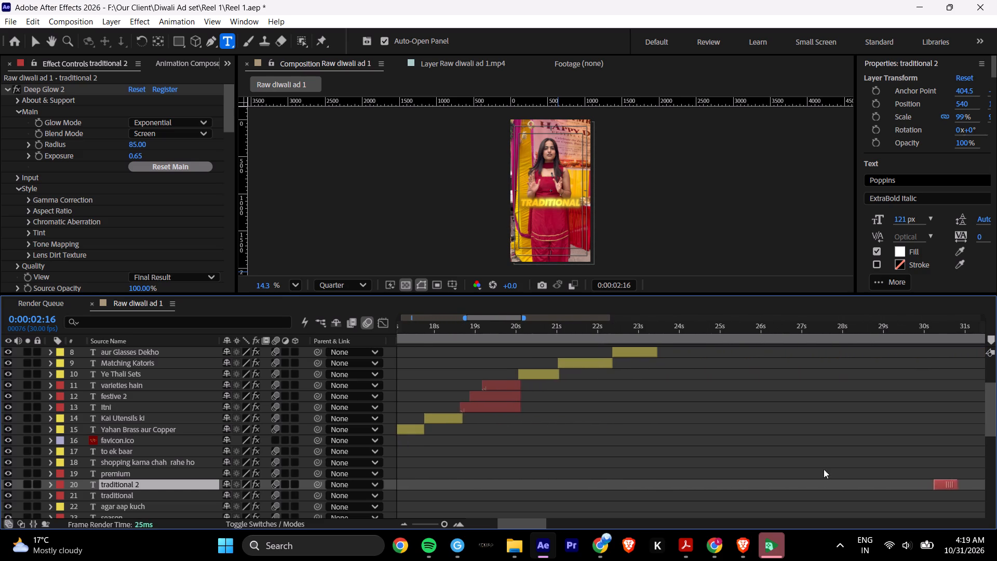
{"action": "left_click_drag", "start_coordinate": [824, 469], "coordinate": [747, 460]}
Place the duplicated caption directly above the "Festive Decoration nahi hai" layer and start it where that caption ends, about 0:00:25:14.
{"action": "left_click_drag", "start_coordinate": [114, 484], "coordinate": [146, 355]}
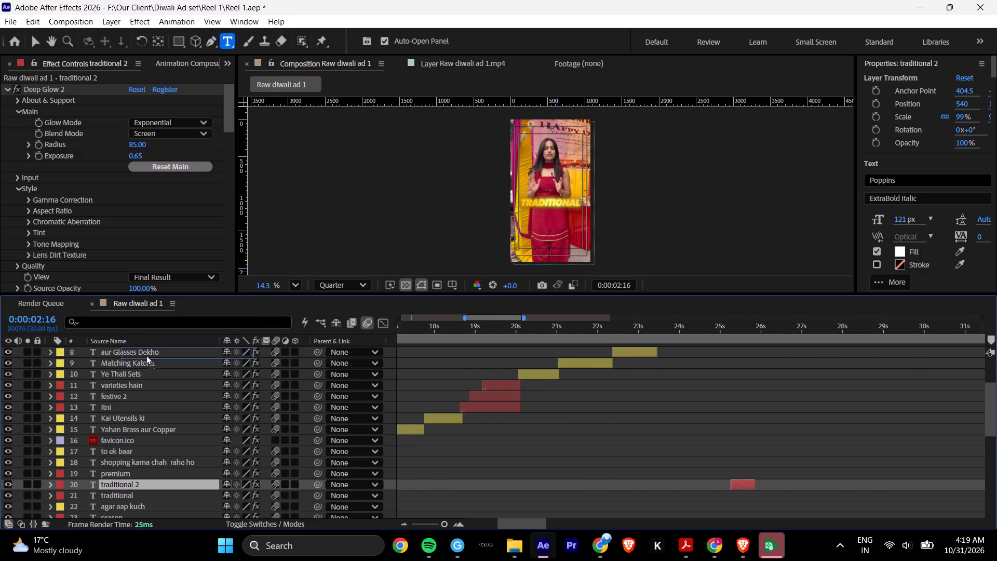
{"action": "left_click_drag", "start_coordinate": [146, 355], "coordinate": [141, 404]}
{"action": "scroll", "coordinate": [614, 503], "scroll_direction": "down", "scroll_amount": 5, "text": "shift"}
{"action": "left_click_drag", "start_coordinate": [588, 328], "coordinate": [612, 333]}
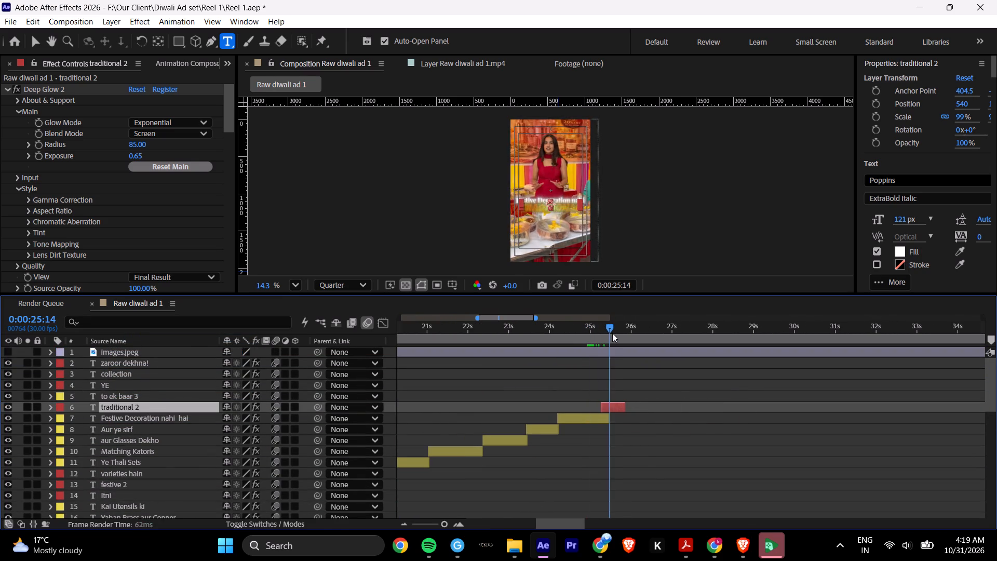
{"action": "left_click_drag", "start_coordinate": [612, 333], "coordinate": [599, 341]}
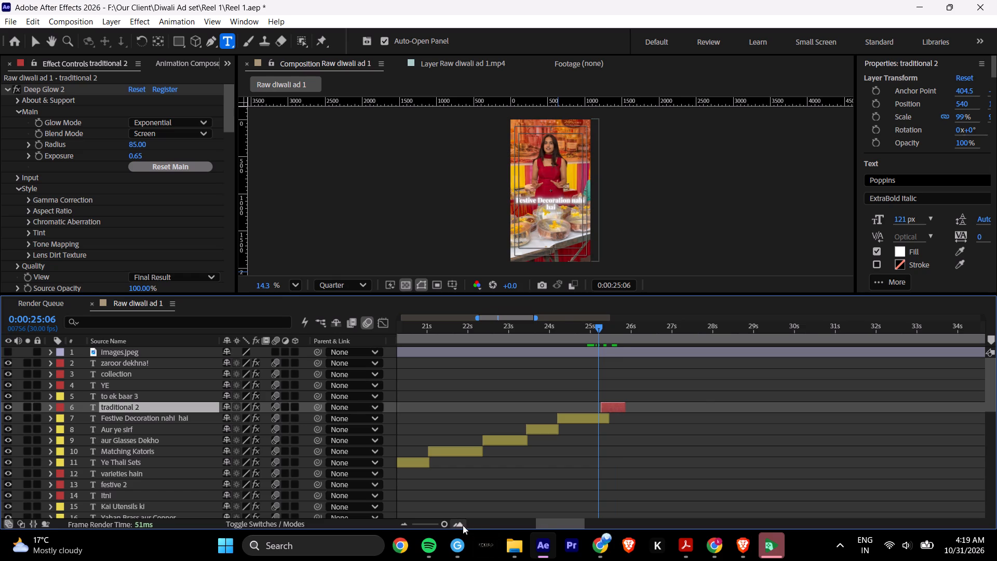
{"action": "double_click", "coordinate": [462, 525]}
{"action": "left_click_drag", "start_coordinate": [628, 407], "coordinate": [651, 409]}
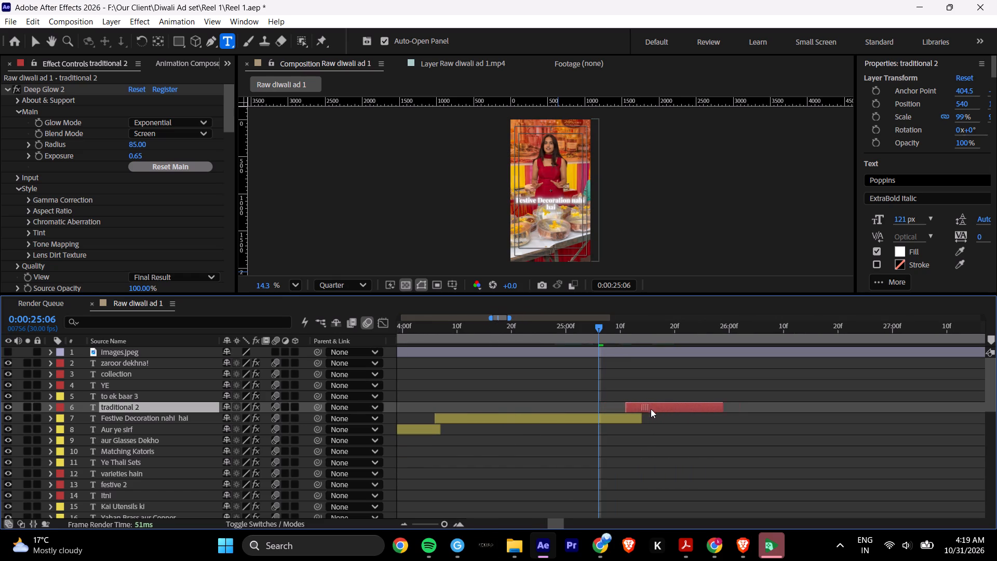
{"action": "left_click_drag", "start_coordinate": [651, 409], "coordinate": [658, 410]}
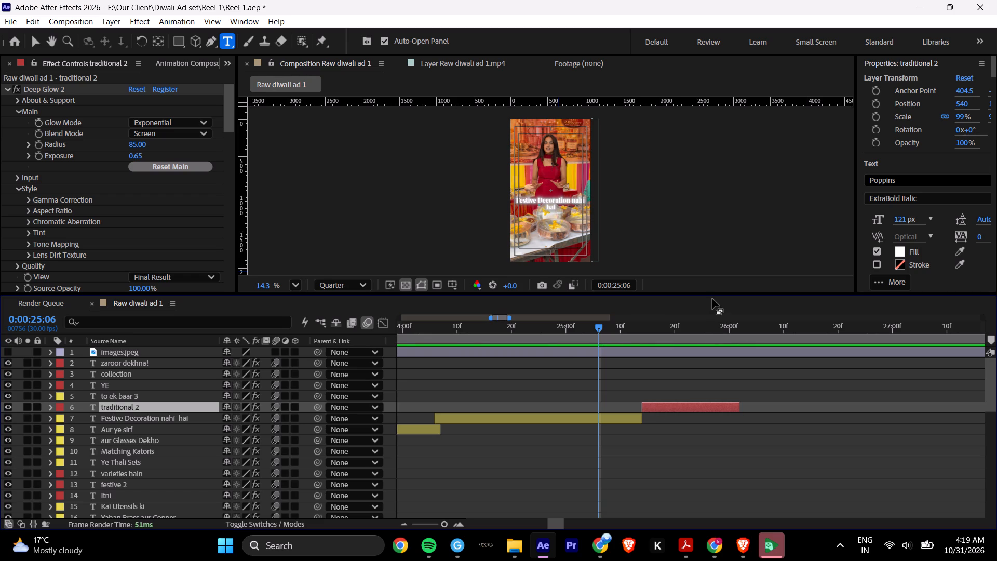
Switch to YouTube in Brave and search for "ariana gran de goodbye x".
{"action": "left_click", "coordinate": [750, 554]}
{"action": "triple_click", "coordinate": [413, 78]}
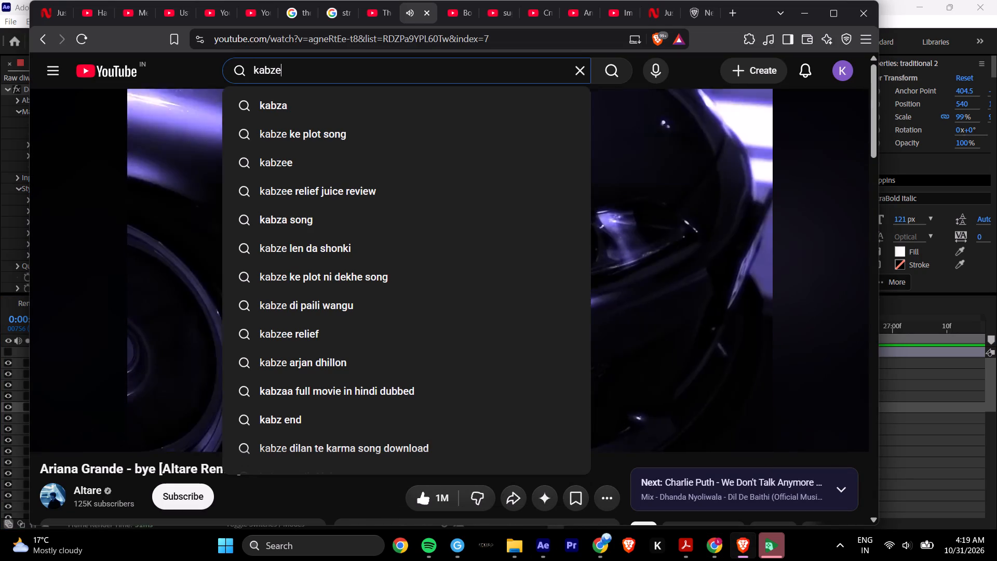
{"action": "type", "text": "goodbye x"}
{"action": "key", "text": "space"}
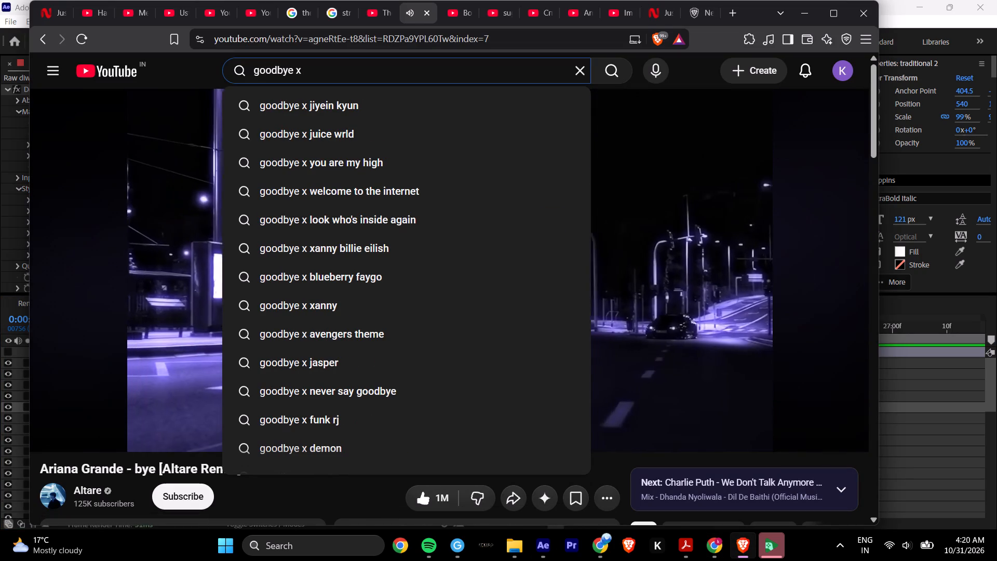
{"action": "key", "text": "Left"}
{"action": "key", "text": "Left"}
{"action": "key", "text": "Left"}
{"action": "key", "text": "Left"}
{"action": "key", "text": "Left"}
{"action": "key", "text": "Left"}
{"action": "key", "text": "Left"}
{"action": "key", "text": "Left"}
{"action": "key", "text": "Left"}
{"action": "key", "text": "Left"}
{"action": "key", "text": "Left"}
{"action": "key", "text": "Left"}
{"action": "key", "text": "Left"}
{"action": "key", "text": "Left"}
{"action": "key", "text": "Left"}
{"action": "key", "text": "Left"}
{"action": "key", "text": "Left"}
{"action": "type", "text": "ariana gran de"}
{"action": "key", "text": "space"}
{"action": "key", "text": "Return"}
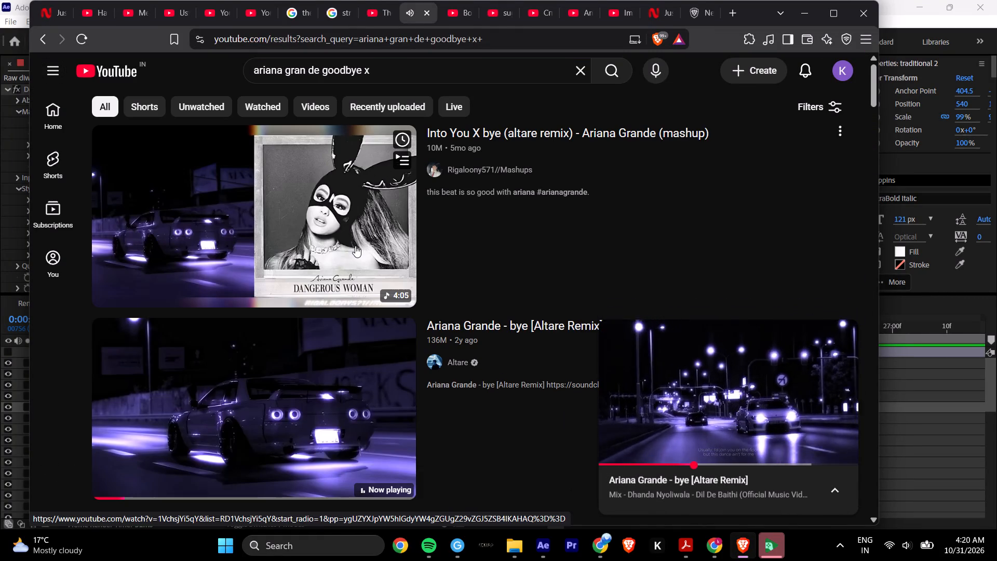
Browse the YouTube results for a suitable Ariana Grande "bye" remix or mashup.
{"action": "scroll", "coordinate": [353, 245], "scroll_direction": "down", "scroll_amount": 10}
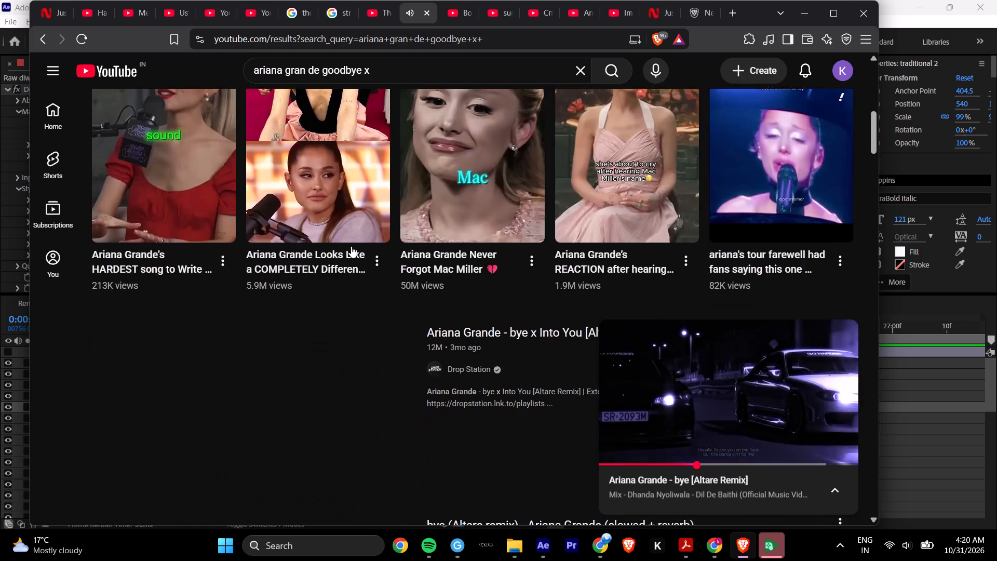
{"action": "scroll", "coordinate": [351, 246], "scroll_direction": "down", "scroll_amount": 6}
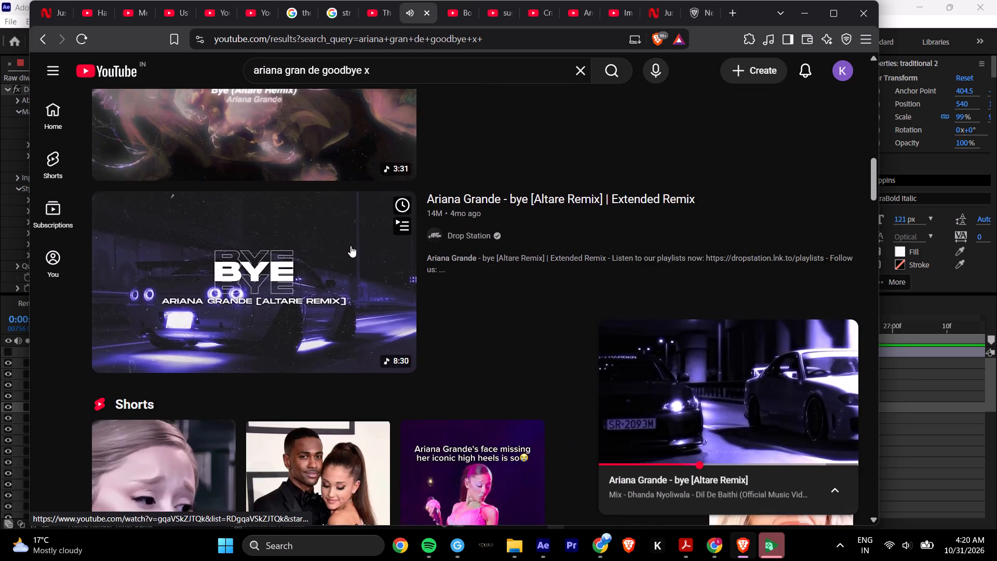
{"action": "scroll", "coordinate": [351, 246], "scroll_direction": "down", "scroll_amount": 14}
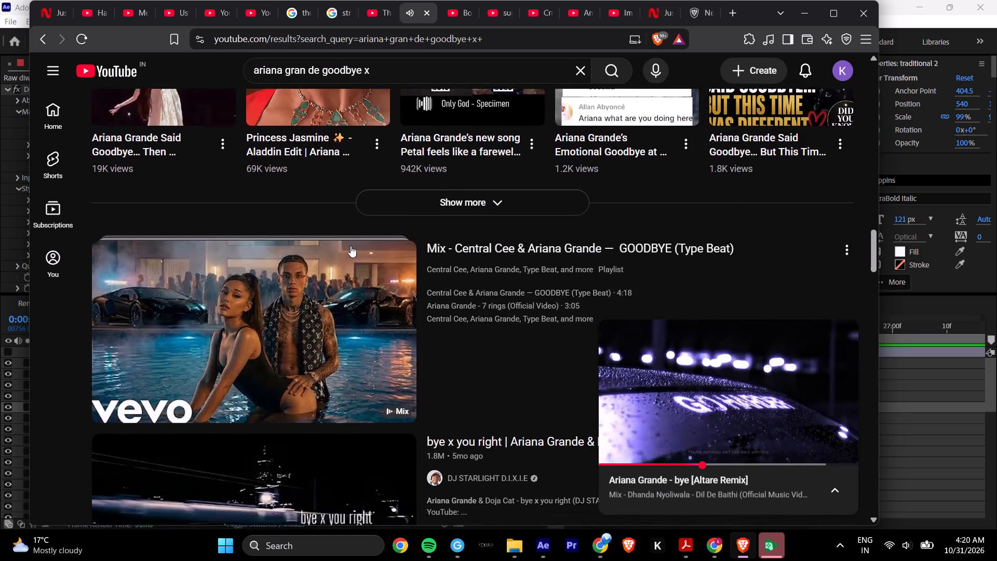
{"action": "scroll", "coordinate": [351, 246], "scroll_direction": "down", "scroll_amount": 2}
{"action": "scroll", "coordinate": [351, 246], "scroll_direction": "up", "scroll_amount": 3}
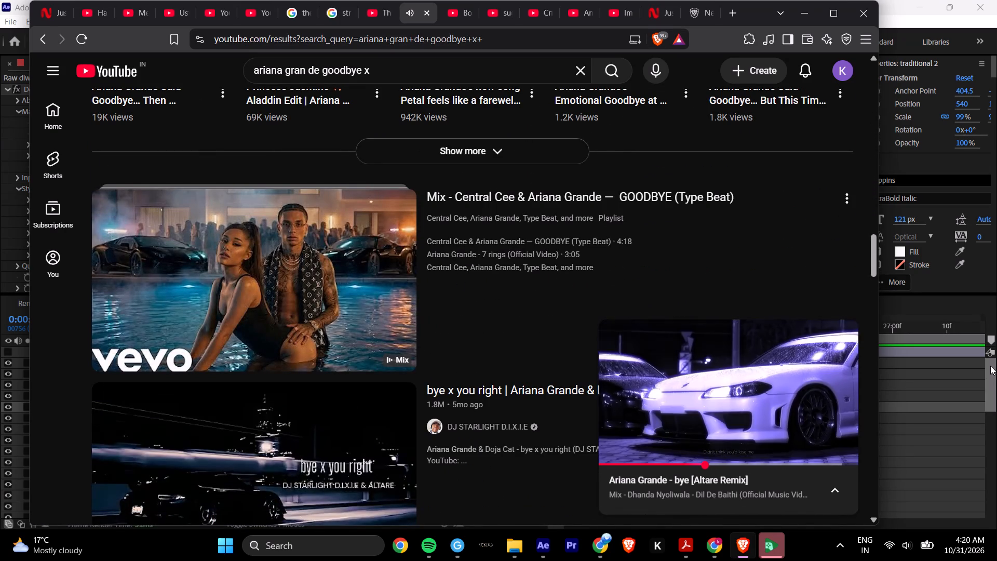
{"action": "scroll", "coordinate": [268, 326], "scroll_direction": "down", "scroll_amount": 4}
{"action": "scroll", "coordinate": [267, 329], "scroll_direction": "up", "scroll_amount": 4}
{"action": "scroll", "coordinate": [267, 329], "scroll_direction": "down", "scroll_amount": 5}
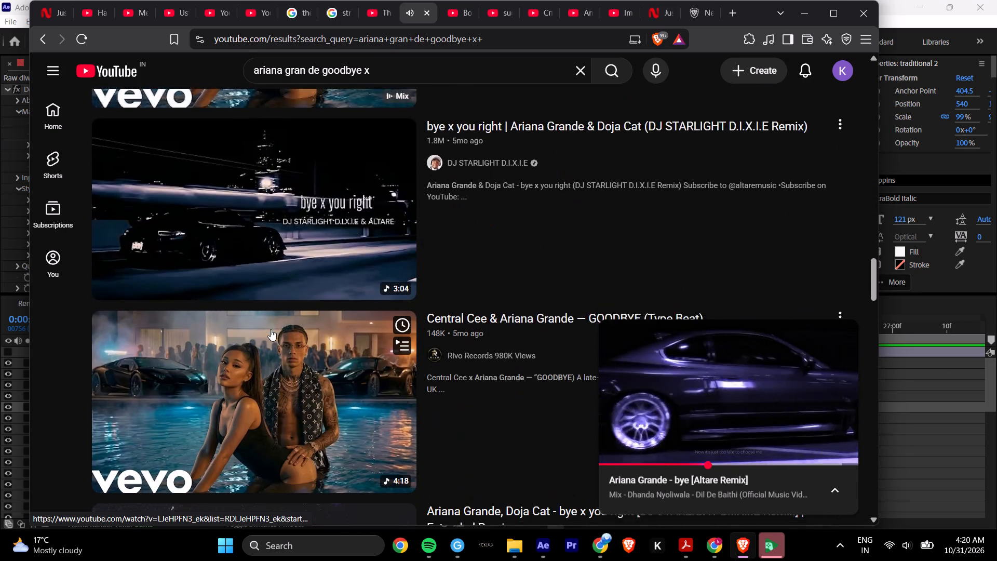
{"action": "scroll", "coordinate": [271, 329], "scroll_direction": "down", "scroll_amount": 1}
{"action": "scroll", "coordinate": [271, 329], "scroll_direction": "up", "scroll_amount": 2}
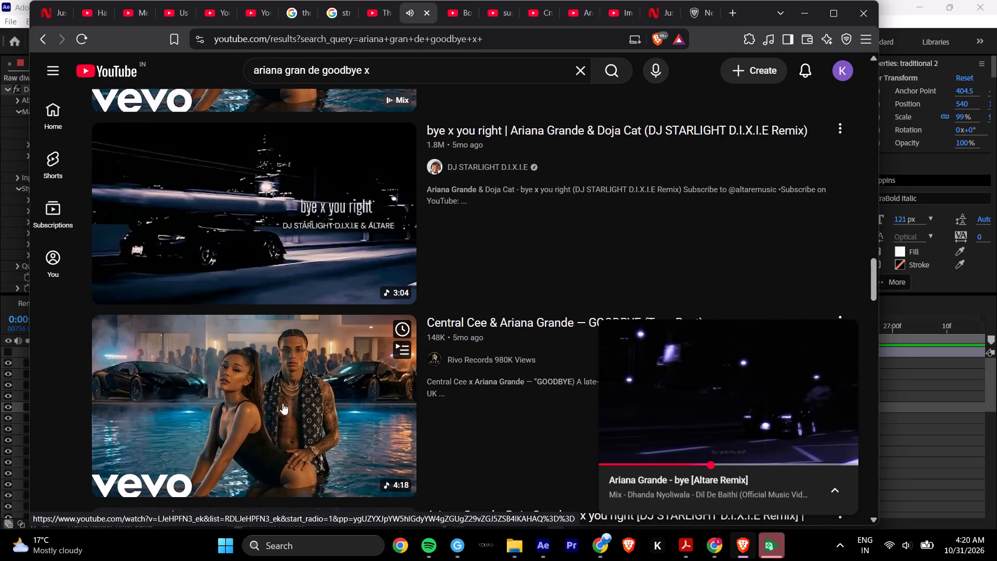
{"action": "scroll", "coordinate": [285, 403], "scroll_direction": "down", "scroll_amount": 6}
{"action": "scroll", "coordinate": [316, 373], "scroll_direction": "down", "scroll_amount": 8}
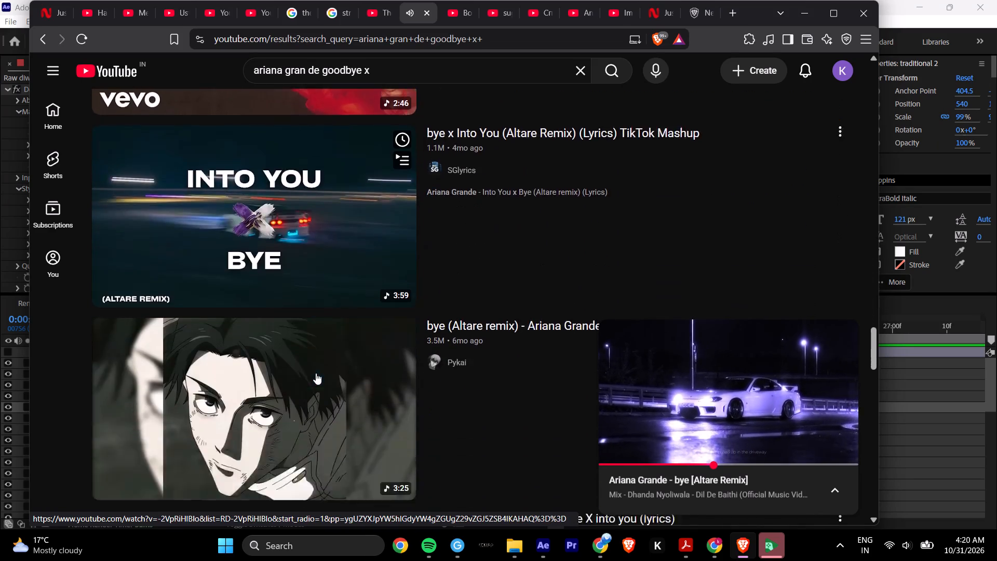
{"action": "scroll", "coordinate": [316, 378], "scroll_direction": "down", "scroll_amount": 3}
{"action": "scroll", "coordinate": [316, 378], "scroll_direction": "up", "scroll_amount": 1}
{"action": "scroll", "coordinate": [316, 378], "scroll_direction": "down", "scroll_amount": 4}
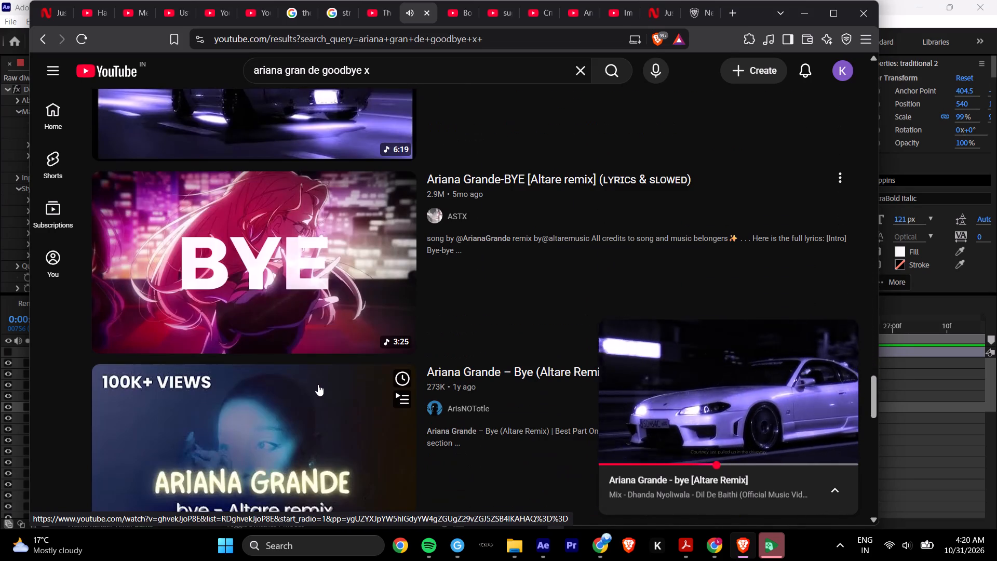
Change the YouTube search to "ariana gran goodbye x remix" and run it.
{"action": "left_click", "coordinate": [318, 69]}
{"action": "key", "text": "BackSpace"}
{"action": "key", "text": "BackSpace"}
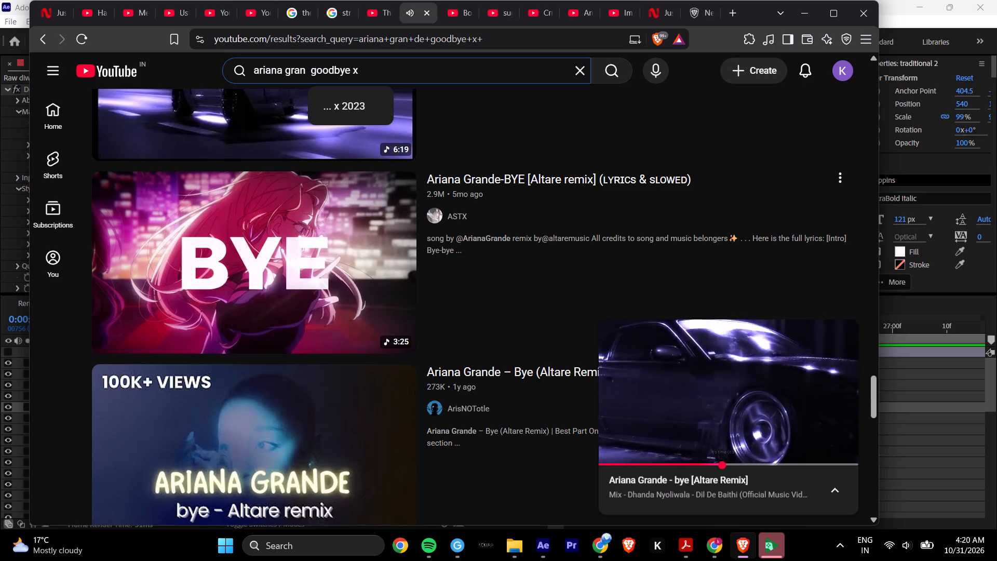
{"action": "left_click", "coordinate": [404, 68]}
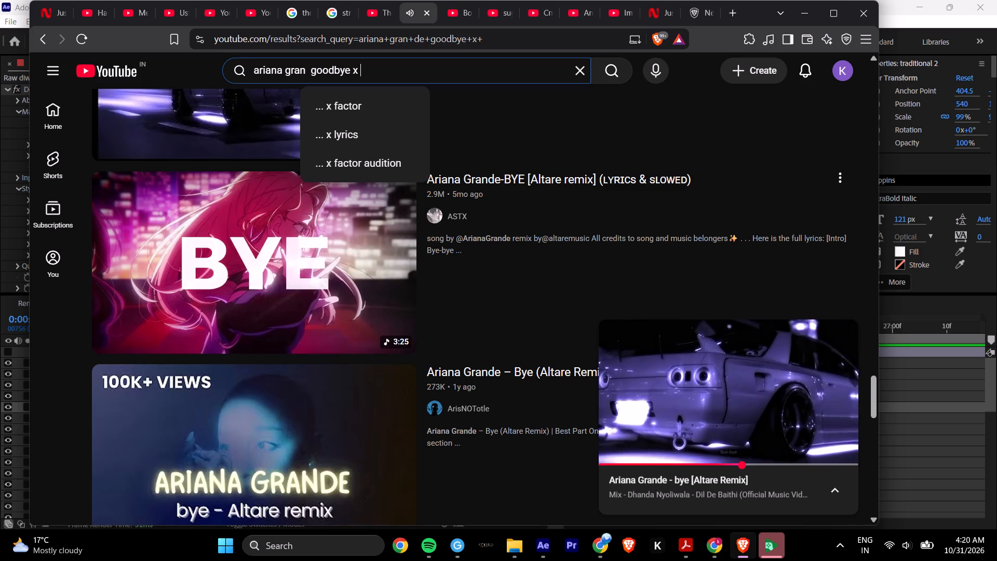
{"action": "type", "text": "remix"}
{"action": "key", "text": "Return"}
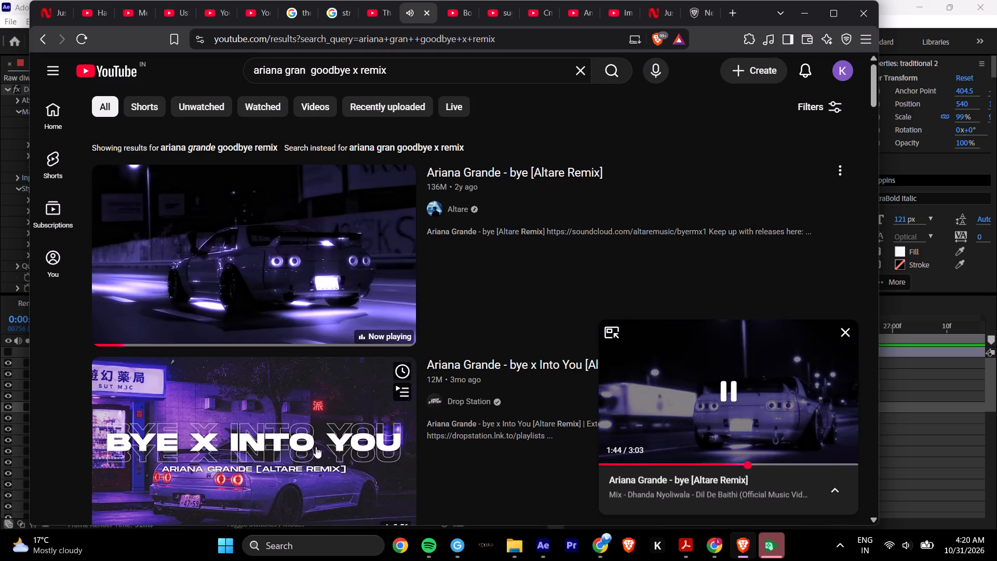
Look through the remix search results, including the Shorts, for the wanted version of the song.
{"action": "scroll", "coordinate": [345, 426], "scroll_direction": "down", "scroll_amount": 14}
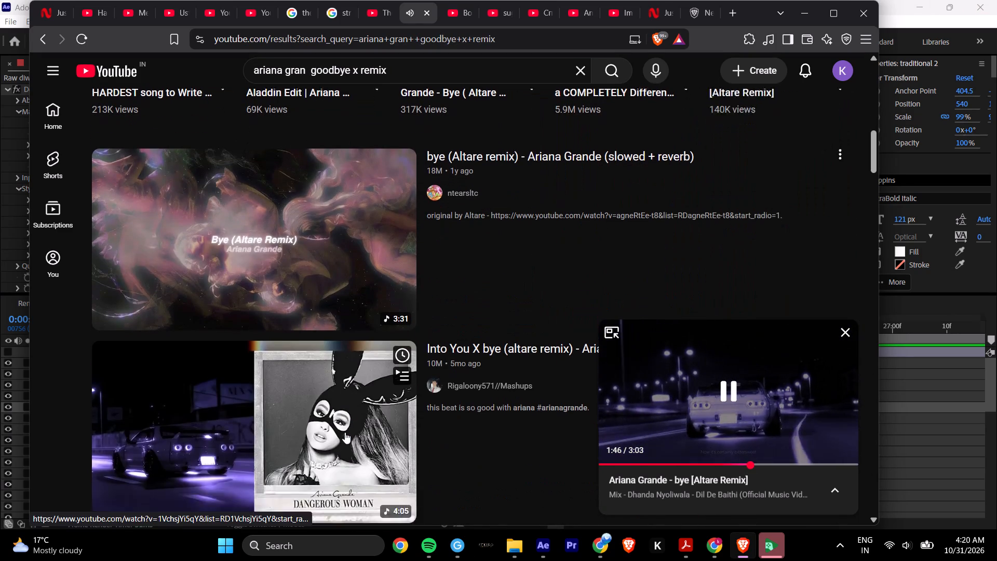
{"action": "scroll", "coordinate": [345, 432], "scroll_direction": "down", "scroll_amount": 14}
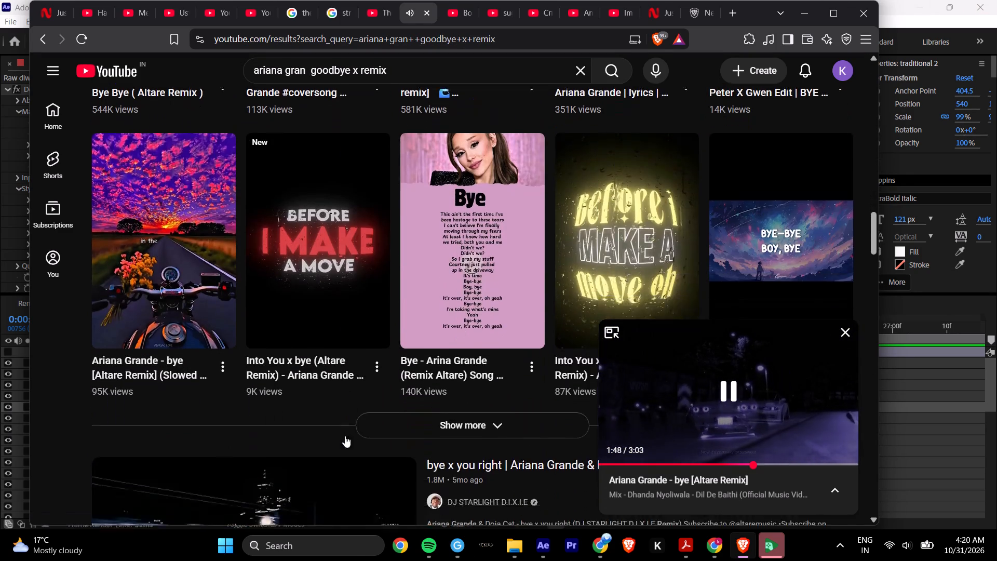
{"action": "scroll", "coordinate": [345, 436], "scroll_direction": "down", "scroll_amount": 10}
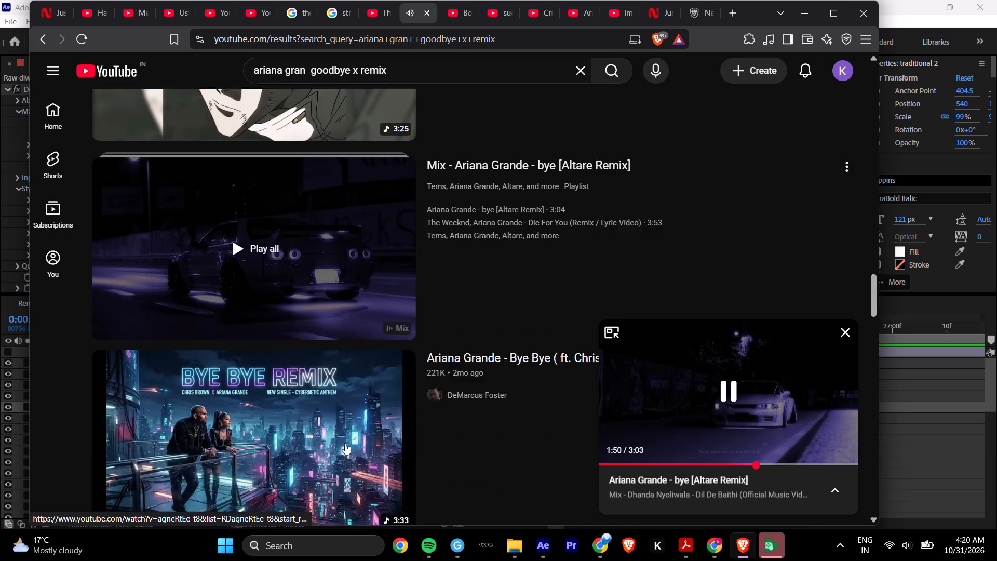
{"action": "scroll", "coordinate": [345, 444], "scroll_direction": "down", "scroll_amount": 10}
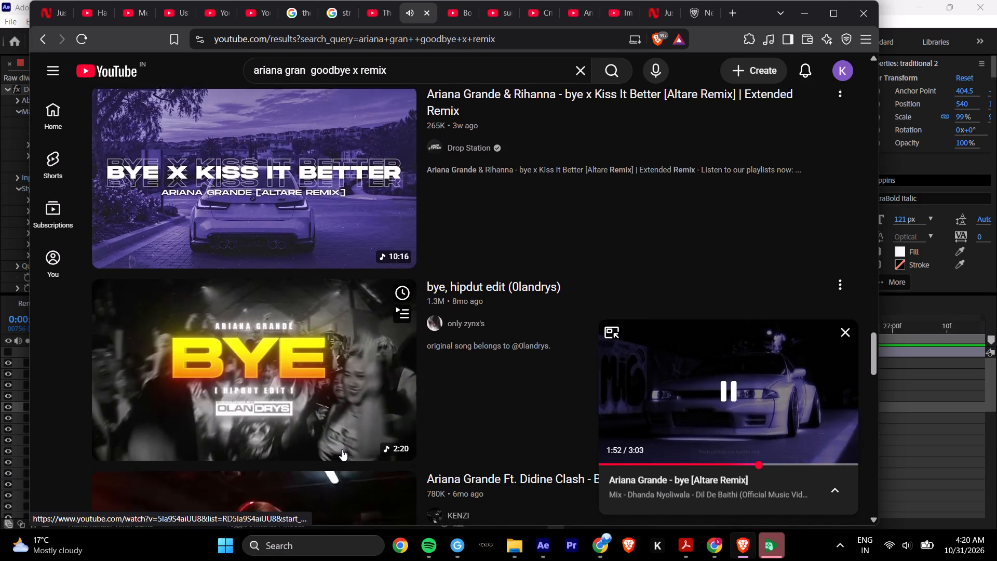
{"action": "scroll", "coordinate": [342, 449], "scroll_direction": "down", "scroll_amount": 9}
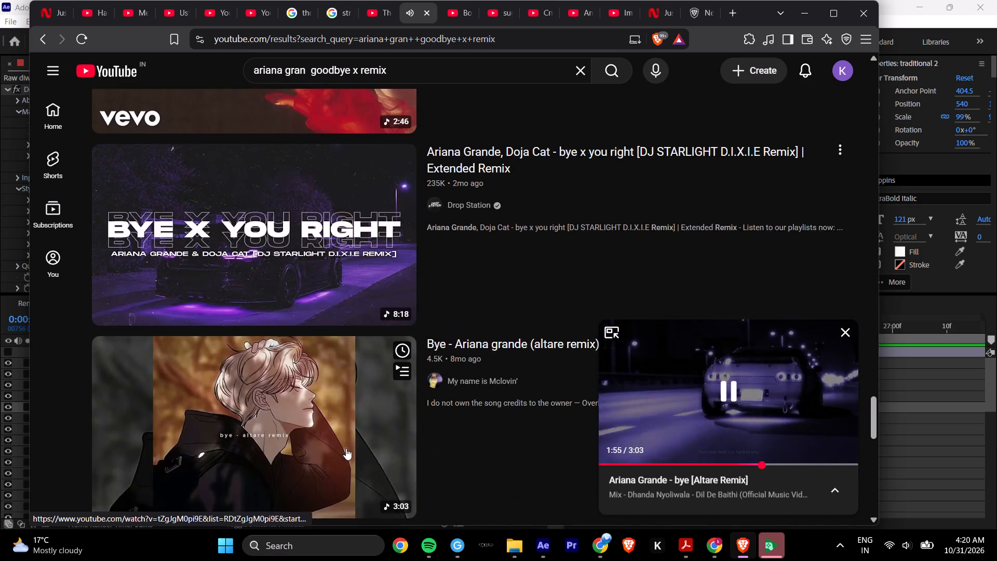
{"action": "scroll", "coordinate": [346, 452], "scroll_direction": "down", "scroll_amount": 7}
{"action": "scroll", "coordinate": [346, 456], "scroll_direction": "up", "scroll_amount": 2}
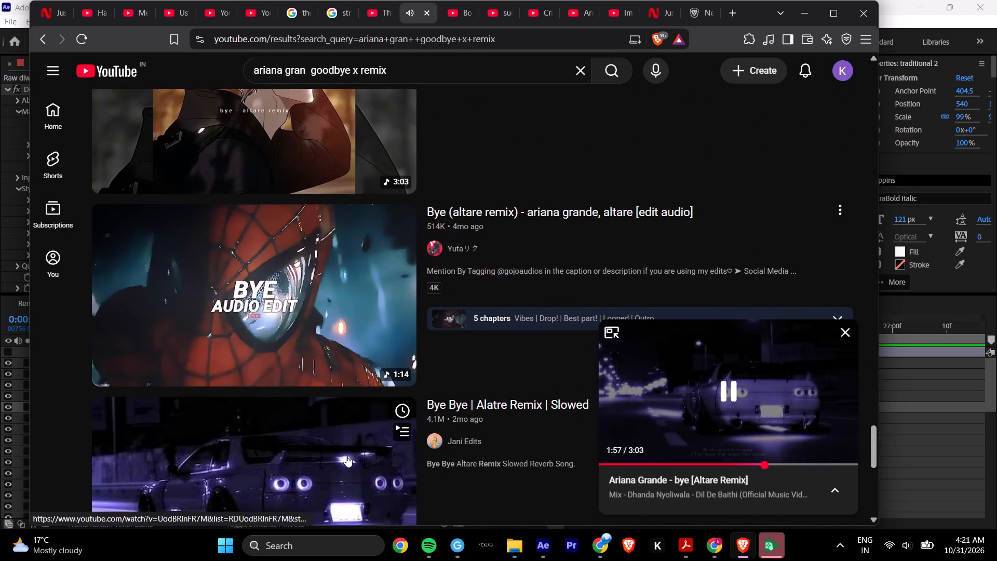
{"action": "scroll", "coordinate": [346, 456], "scroll_direction": "down", "scroll_amount": 8}
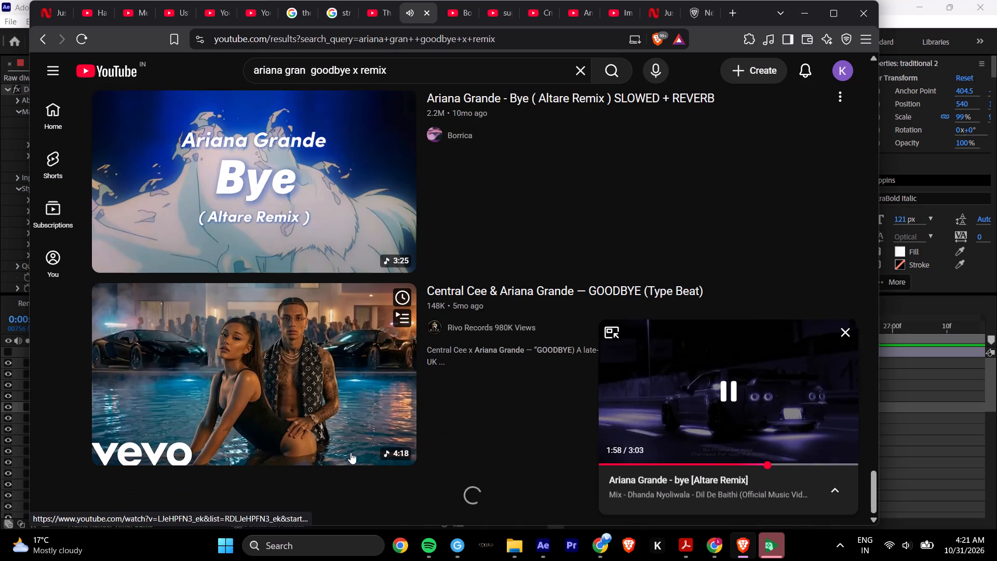
{"action": "scroll", "coordinate": [351, 452], "scroll_direction": "down", "scroll_amount": 13}
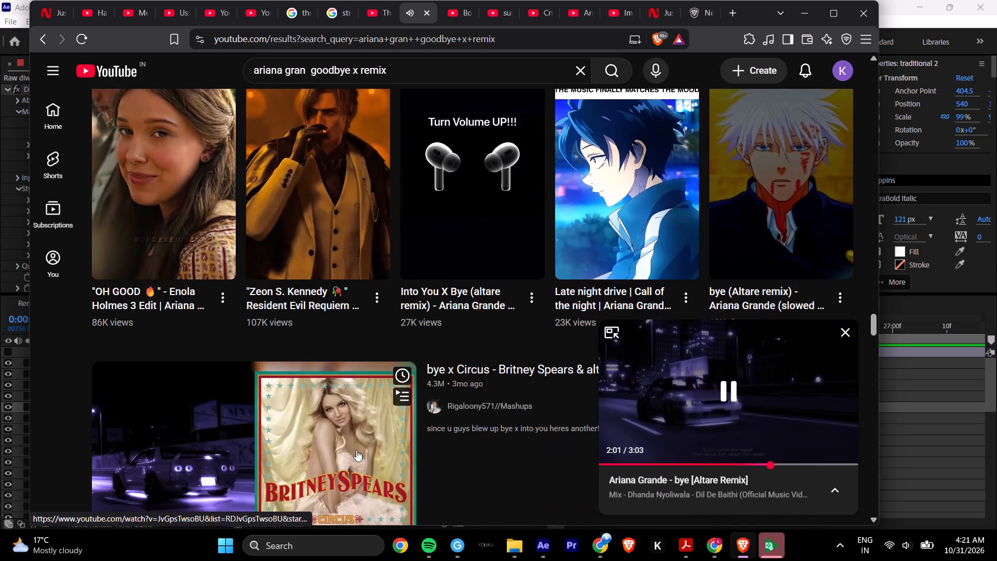
{"action": "scroll", "coordinate": [357, 450], "scroll_direction": "down", "scroll_amount": 9}
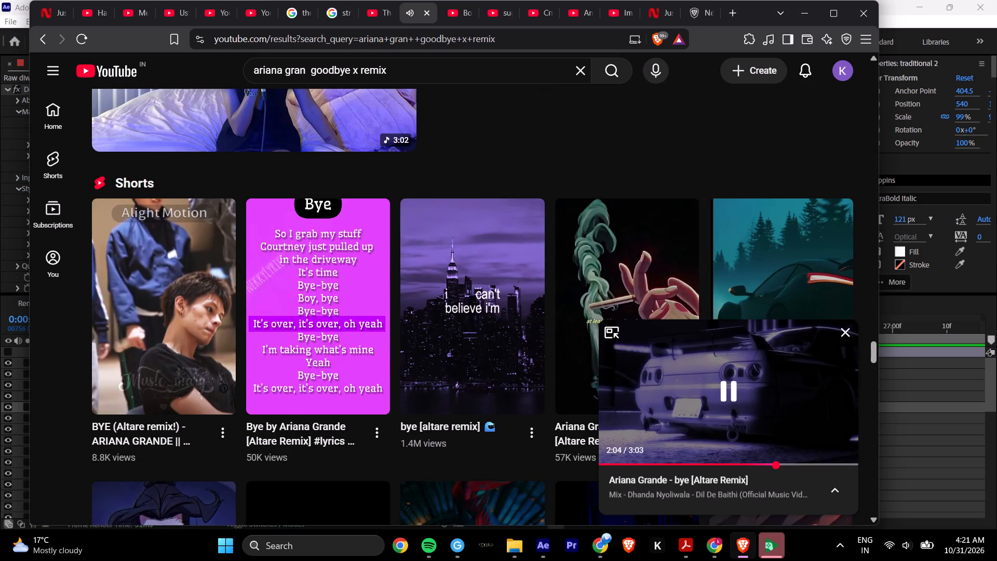
Refine the YouTube search to "ariana gran goodbye x dhruv remix" and run it.
{"action": "left_click", "coordinate": [361, 70]}
{"action": "type", "text": "dhruc"}
{"action": "key", "text": "BackSpace"}
{"action": "type", "text": "v"}
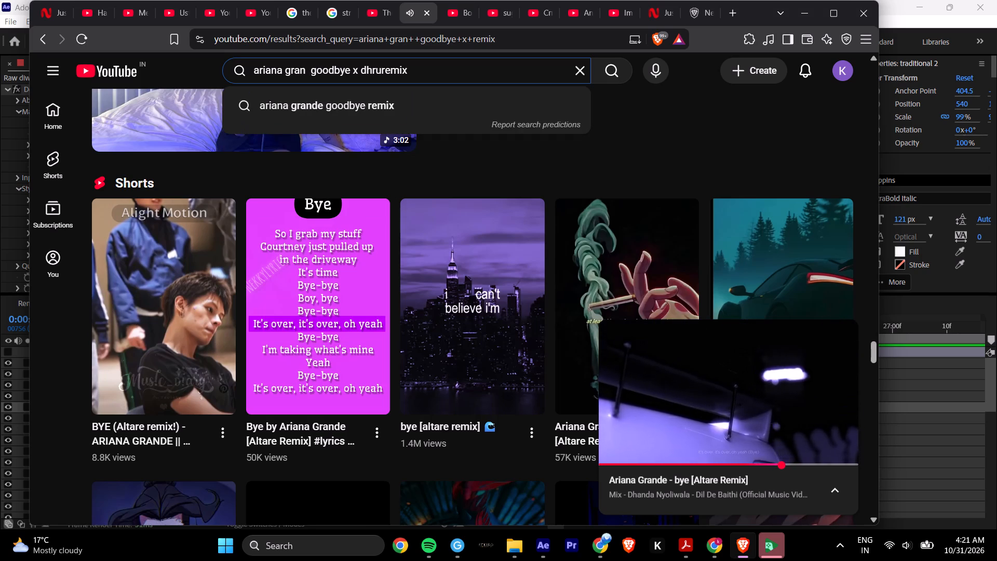
{"action": "key", "text": "space"}
{"action": "key", "text": "Return"}
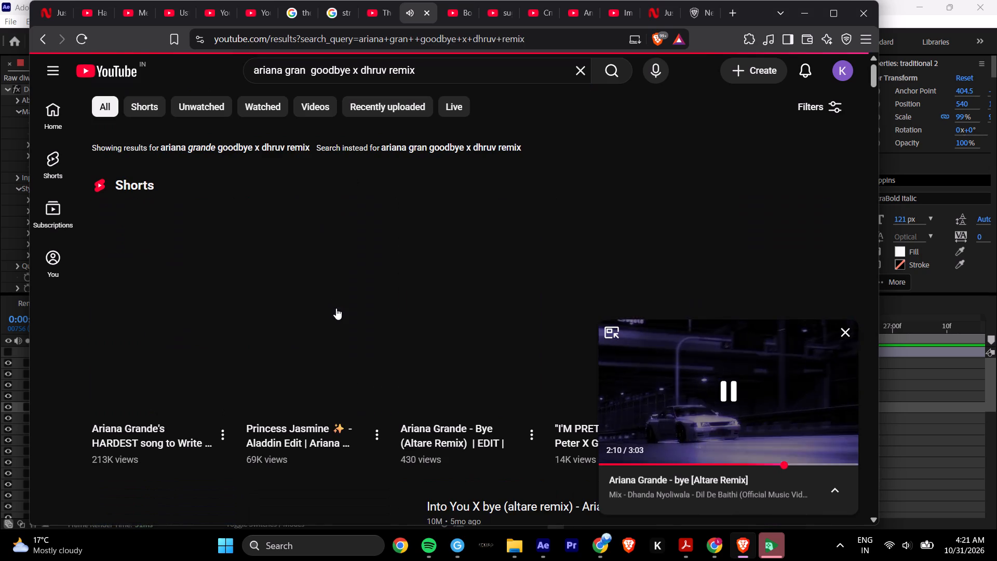
Look through the "ariana gran goodbye x dhruv remix" results, including the Shorts, for the wanted mashup.
{"action": "scroll", "coordinate": [338, 313], "scroll_direction": "down", "scroll_amount": 5}
{"action": "scroll", "coordinate": [341, 322], "scroll_direction": "up", "scroll_amount": 4}
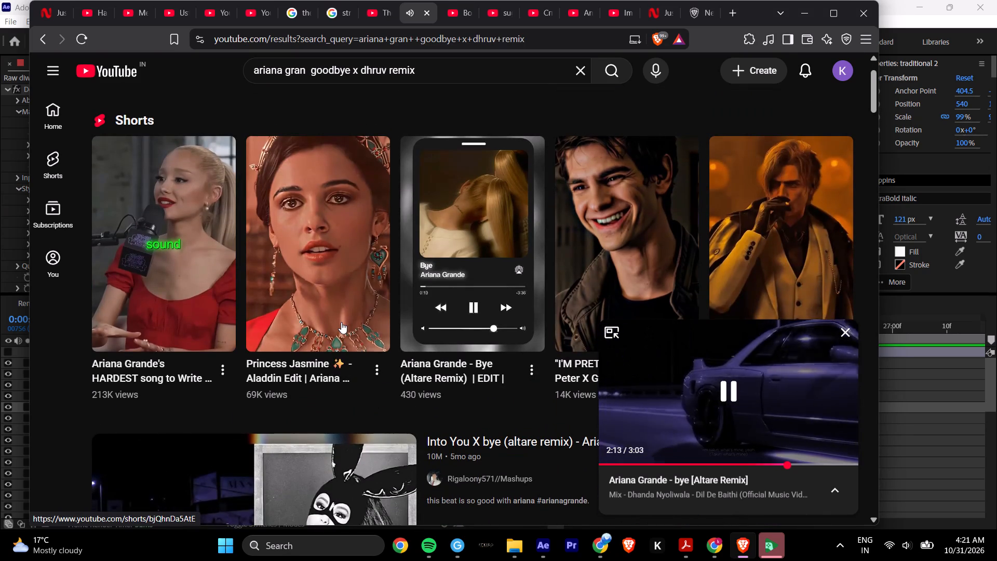
{"action": "scroll", "coordinate": [341, 322], "scroll_direction": "down", "scroll_amount": 3}
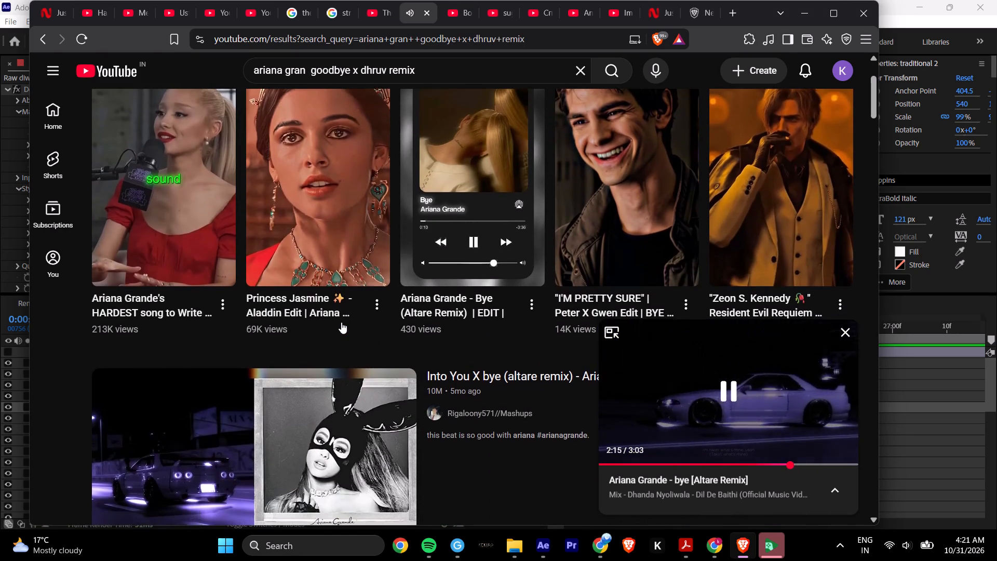
{"action": "scroll", "coordinate": [341, 322], "scroll_direction": "down", "scroll_amount": 8}
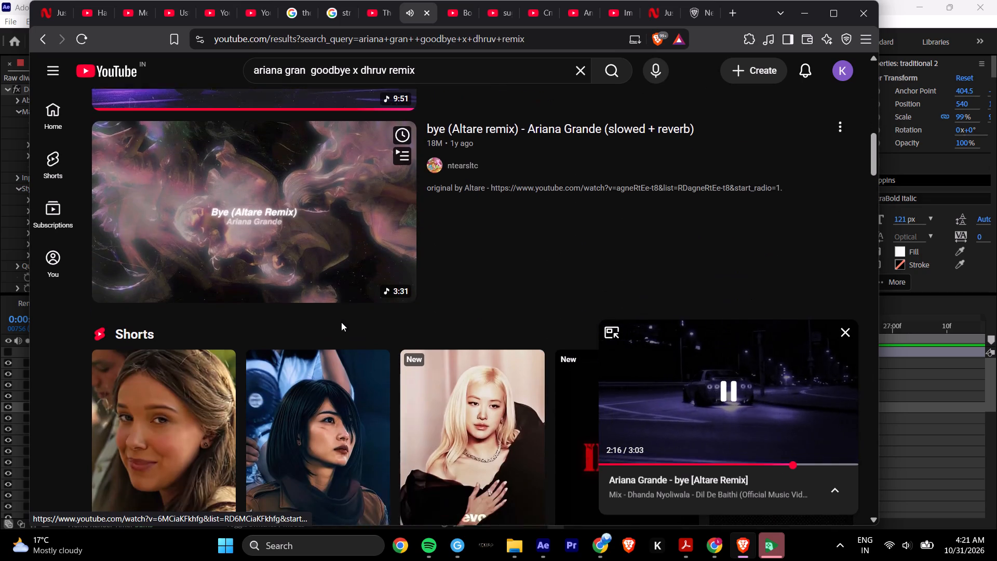
{"action": "scroll", "coordinate": [341, 322], "scroll_direction": "down", "scroll_amount": 11}
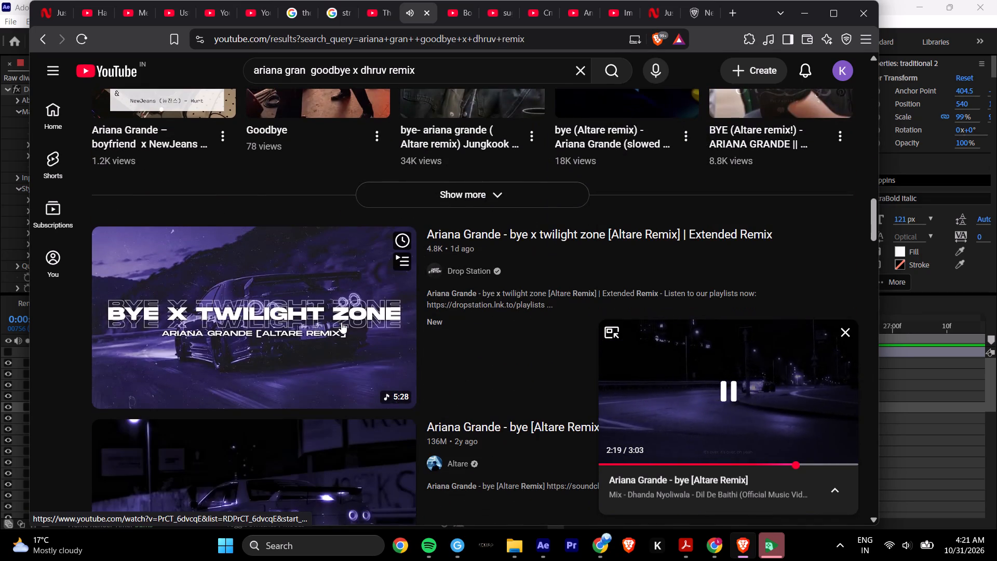
{"action": "scroll", "coordinate": [341, 322], "scroll_direction": "down", "scroll_amount": 5}
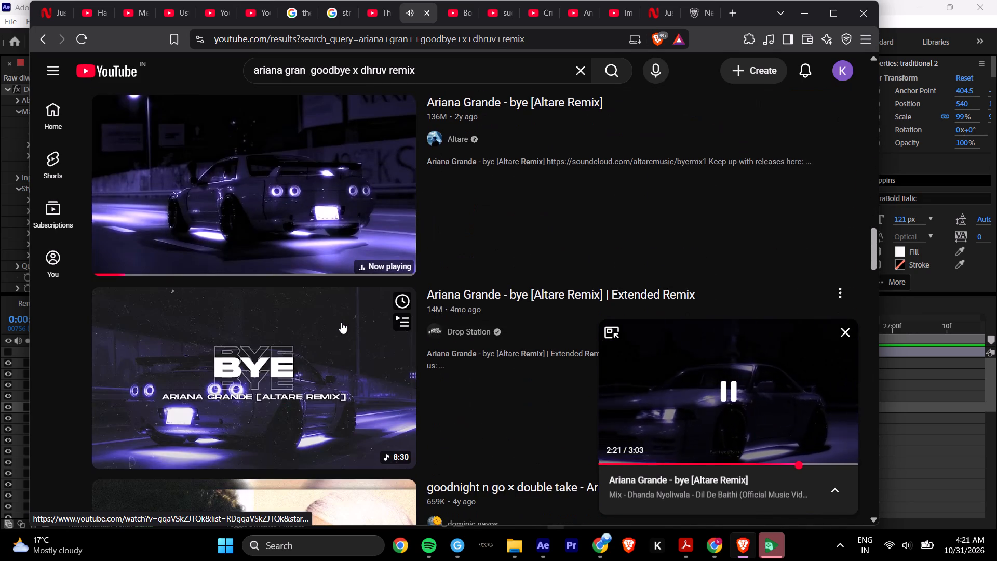
{"action": "scroll", "coordinate": [341, 322], "scroll_direction": "down", "scroll_amount": 9}
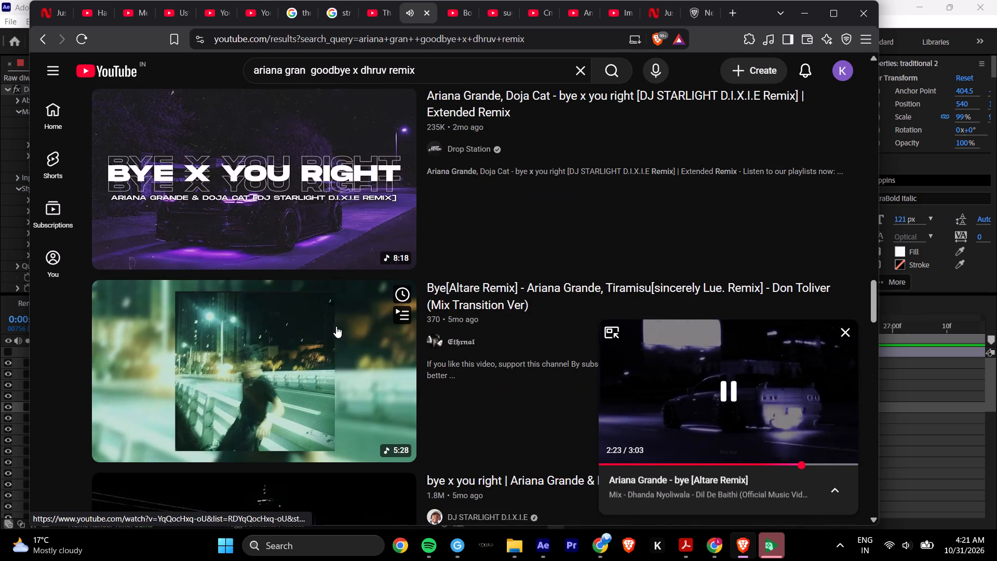
Search Google for "dhruv singer" in a new browser tab.
{"action": "left_click", "coordinate": [730, 13]}
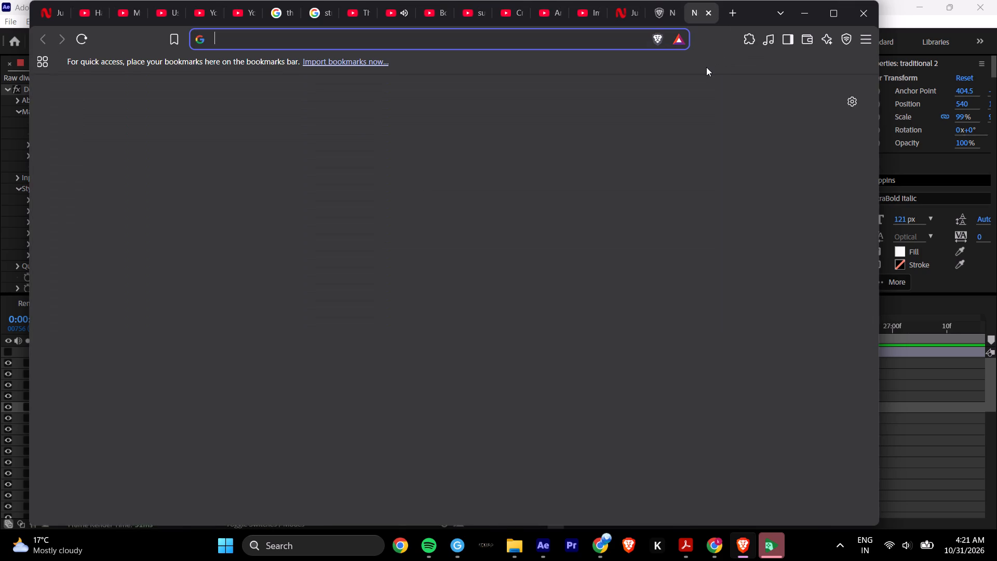
{"action": "type", "text": "dh"}
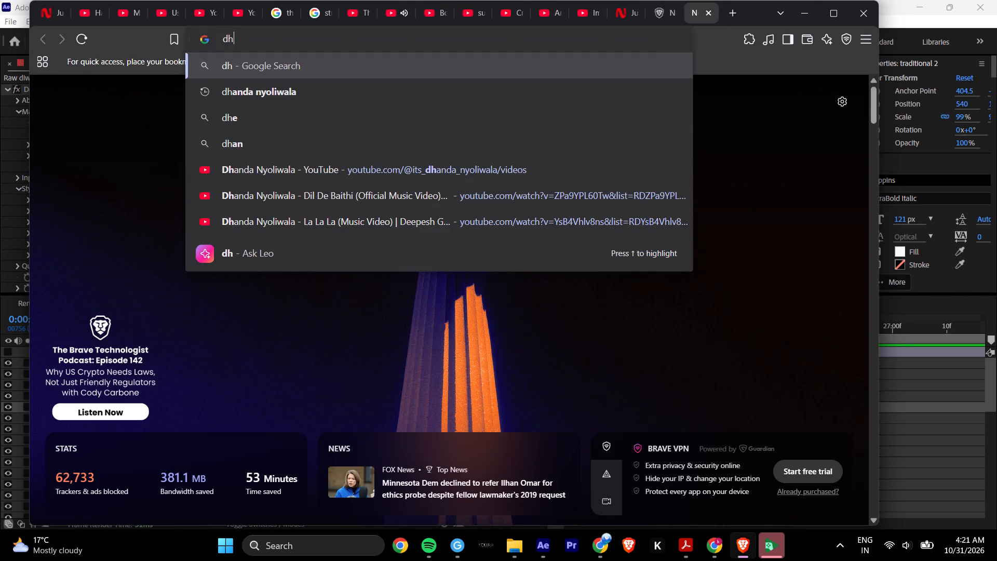
{"action": "type", "text": "rux"}
{"action": "key", "text": "BackSpace"}
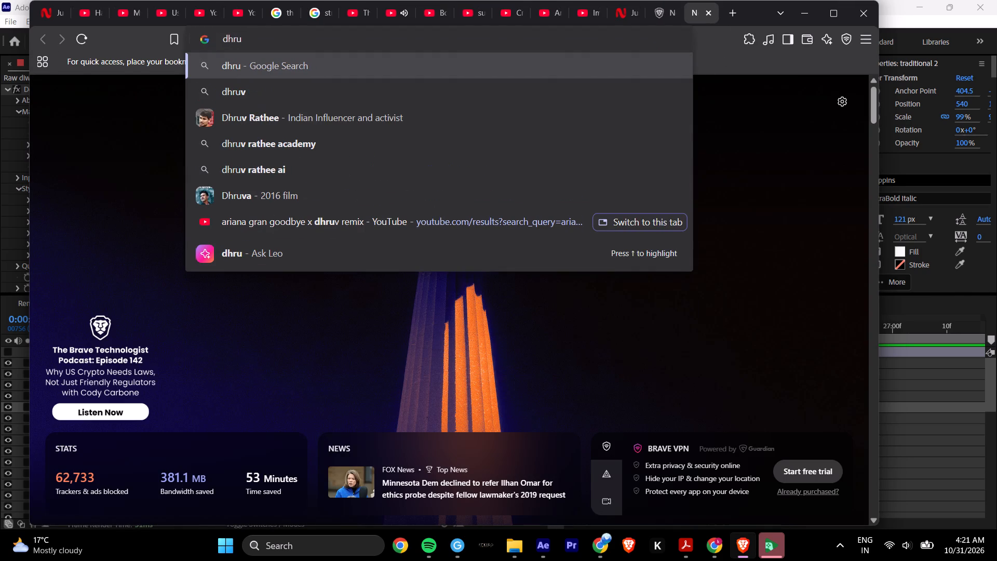
{"action": "type", "text": "v"}
{"action": "key", "text": "space"}
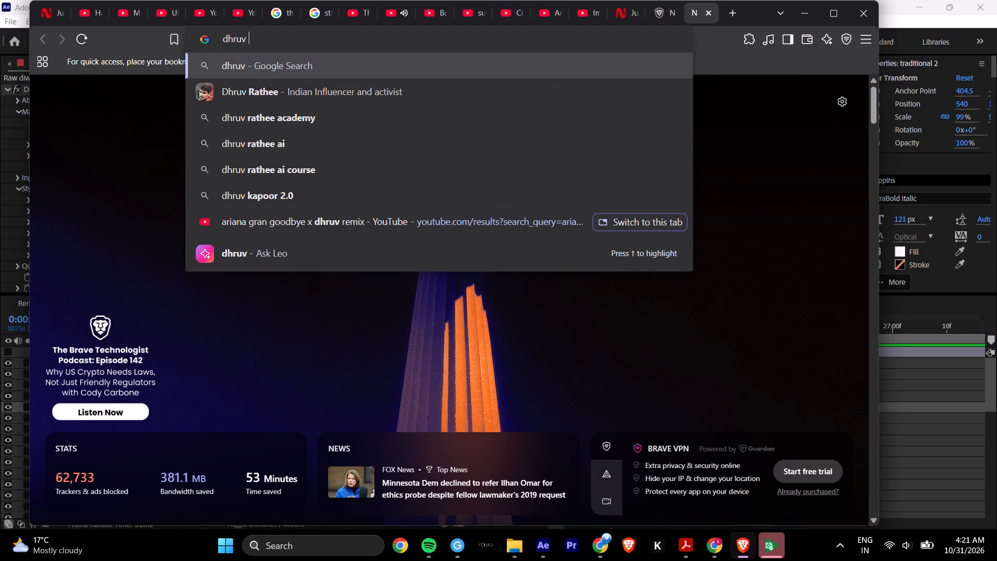
{"action": "type", "text": "sin"}
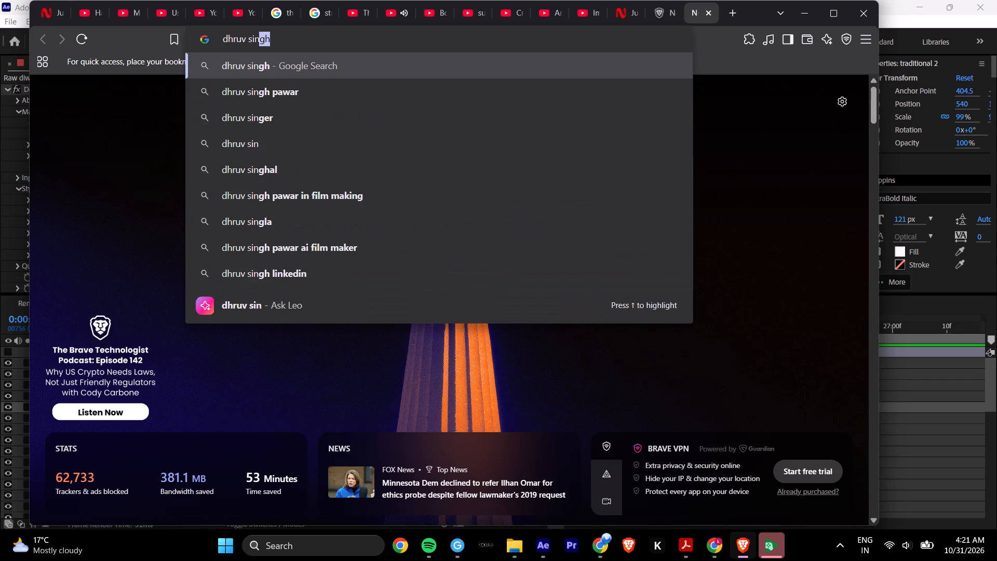
{"action": "type", "text": "ger"}
{"action": "key", "text": "Return"}
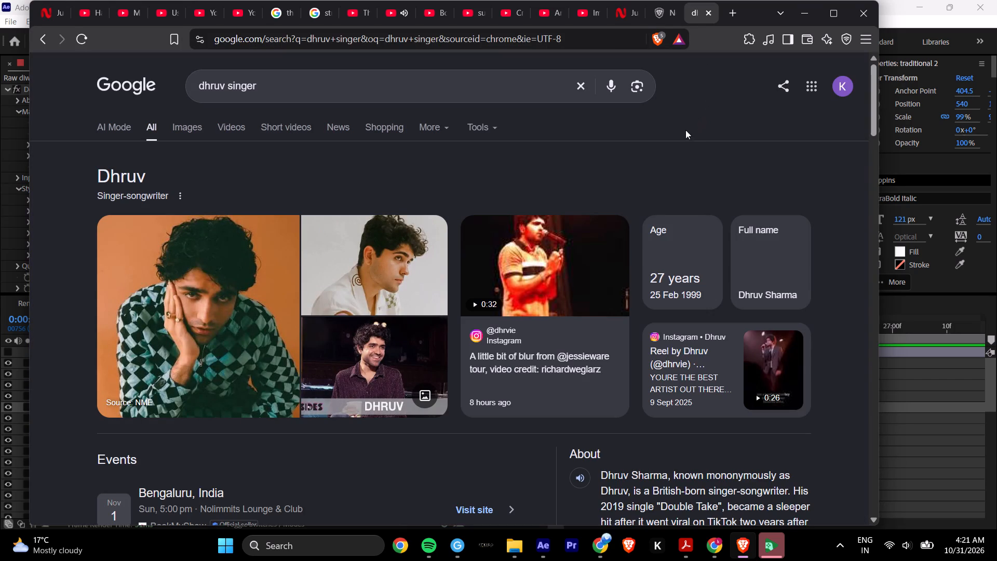
Return to the YouTube results and search for "dhruv viral tiktok song" to identify the song's title.
{"action": "left_click", "coordinate": [385, 0]}
{"action": "left_click", "coordinate": [397, 14]}
{"action": "triple_click", "coordinate": [389, 63]}
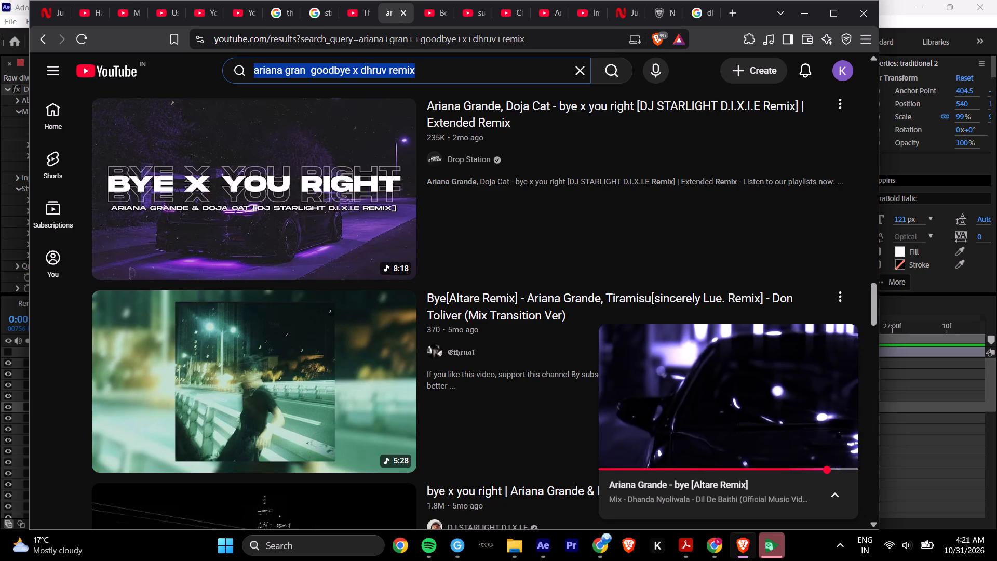
{"action": "left_click", "coordinate": [389, 63]}
{"action": "type", "text": "dhr"}
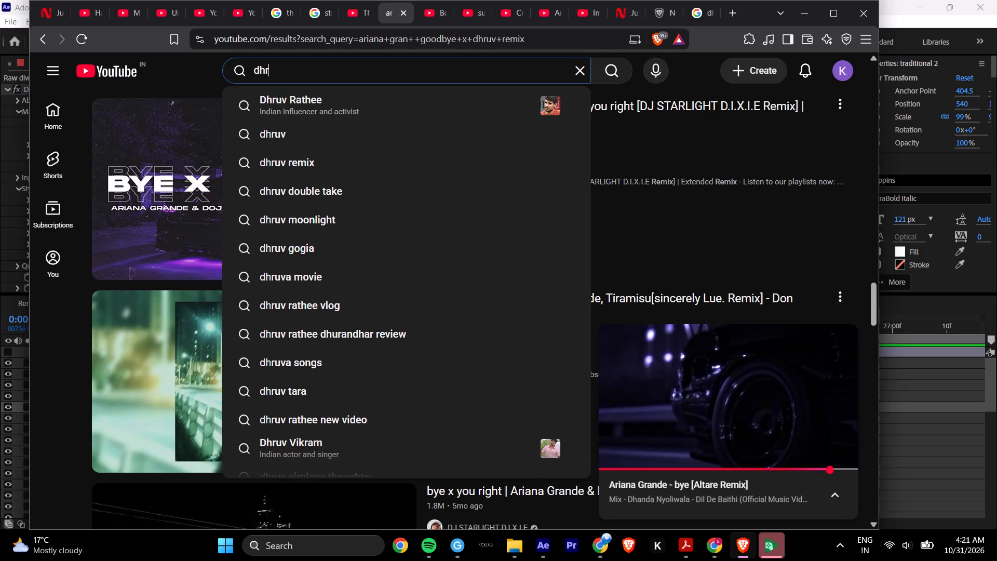
{"action": "type", "text": "uv viral tiktok song"}
{"action": "key", "text": "Return"}
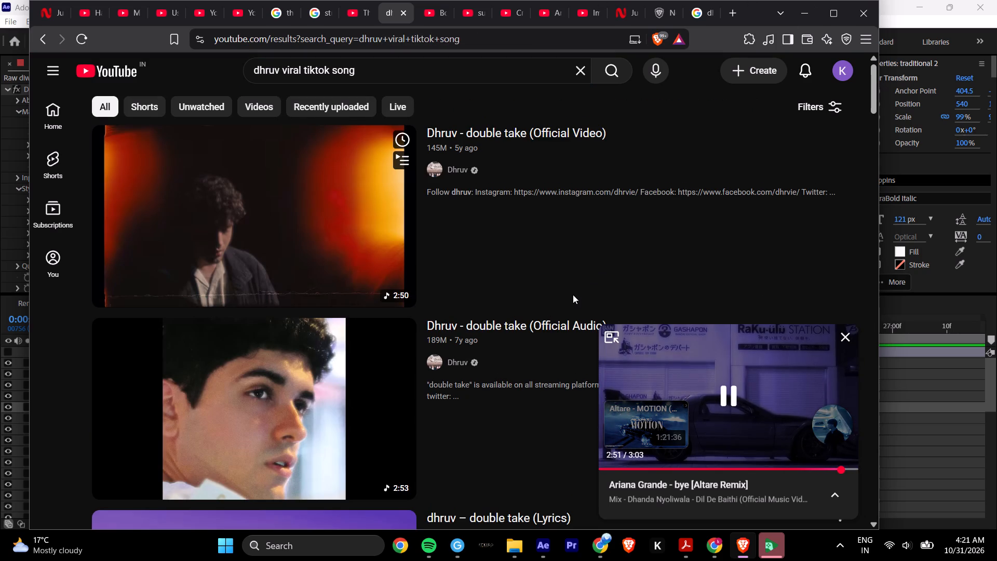
Go back to the earlier Ariana remix results and change the YouTube search to "ariana gran goodbye x double take".
{"action": "left_click", "coordinate": [586, 236]}
{"action": "left_click", "coordinate": [586, 236]}
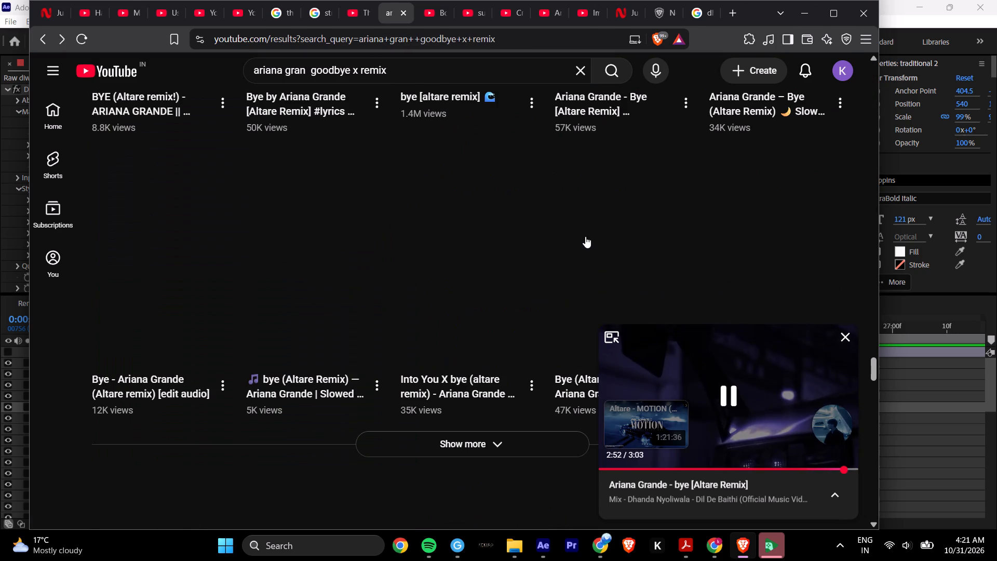
{"action": "double_click", "coordinate": [379, 70]}
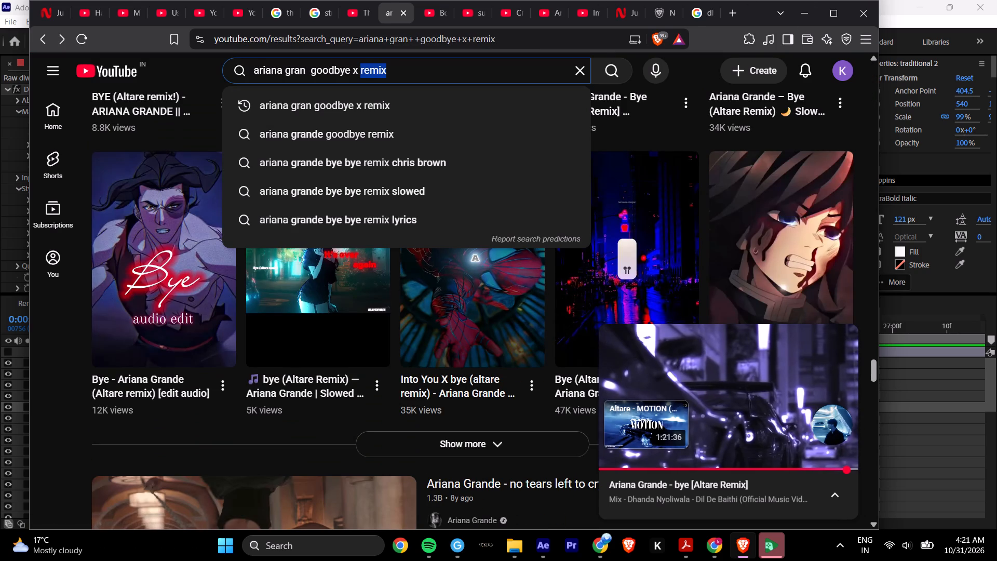
{"action": "key", "text": "d"}
{"action": "type", "text": "ou"}
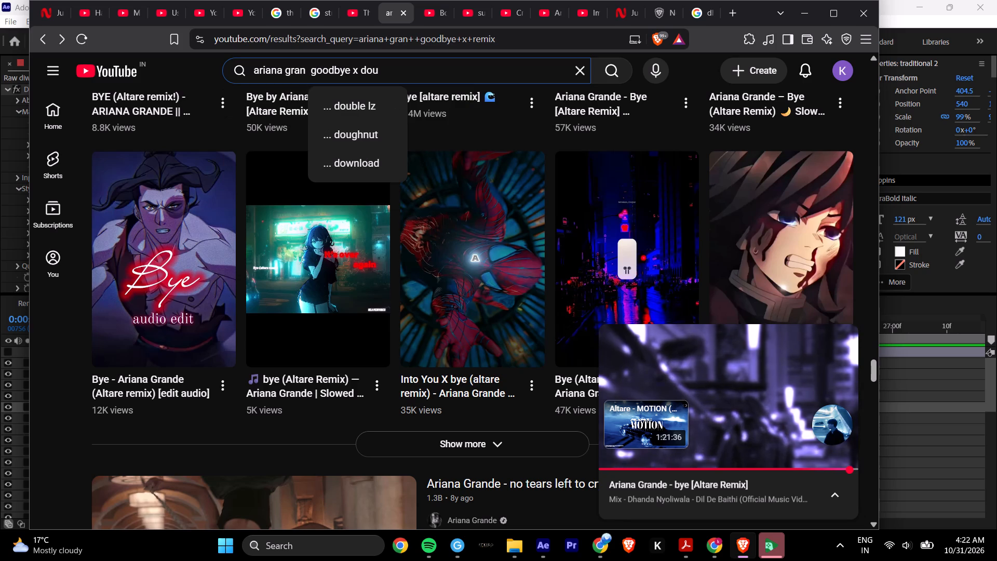
{"action": "type", "text": "ble take"}
{"action": "key", "text": "Return"}
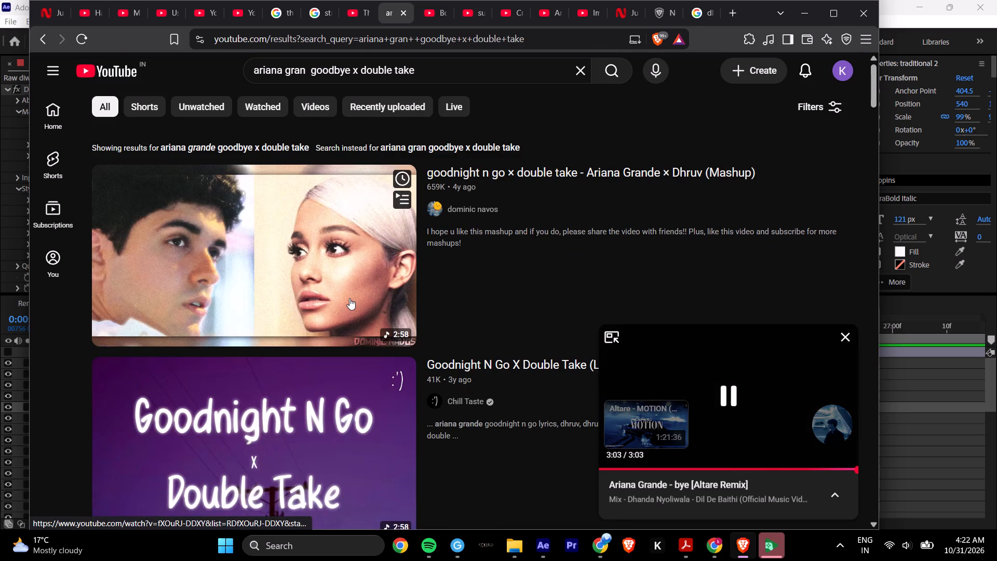
Open the "goodnight n go × double take - Ariana Grande × Dhruv (Mashup)" video, leaving the autoplayed Charlie Puth video.
{"action": "left_click", "coordinate": [352, 297]}
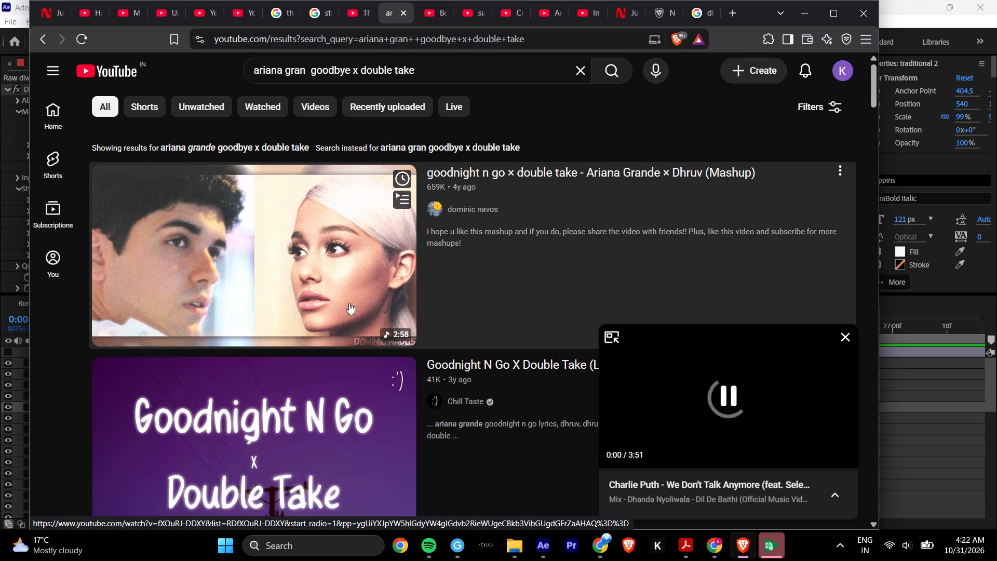
{"action": "left_click", "coordinate": [618, 339]}
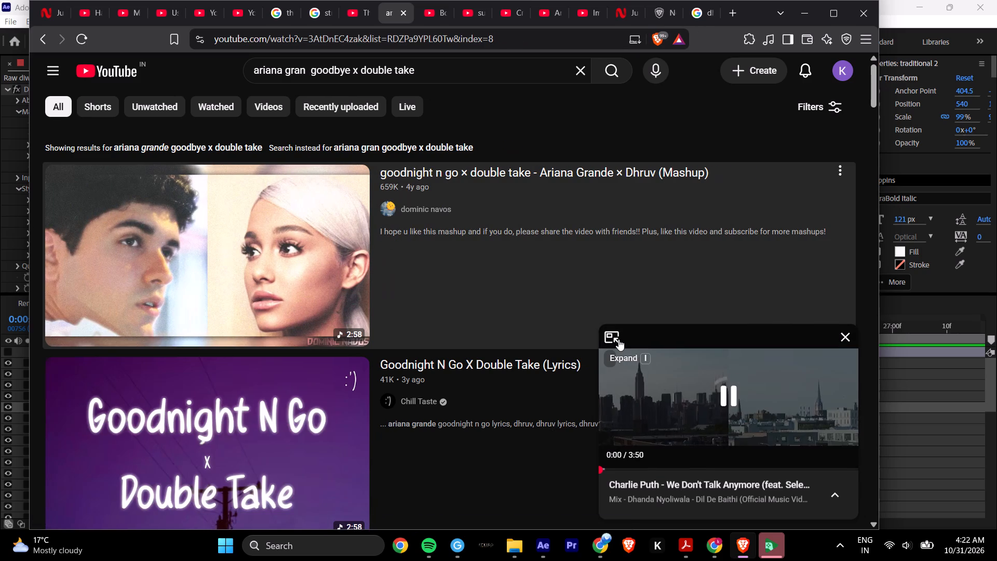
{"action": "left_click", "coordinate": [616, 342]}
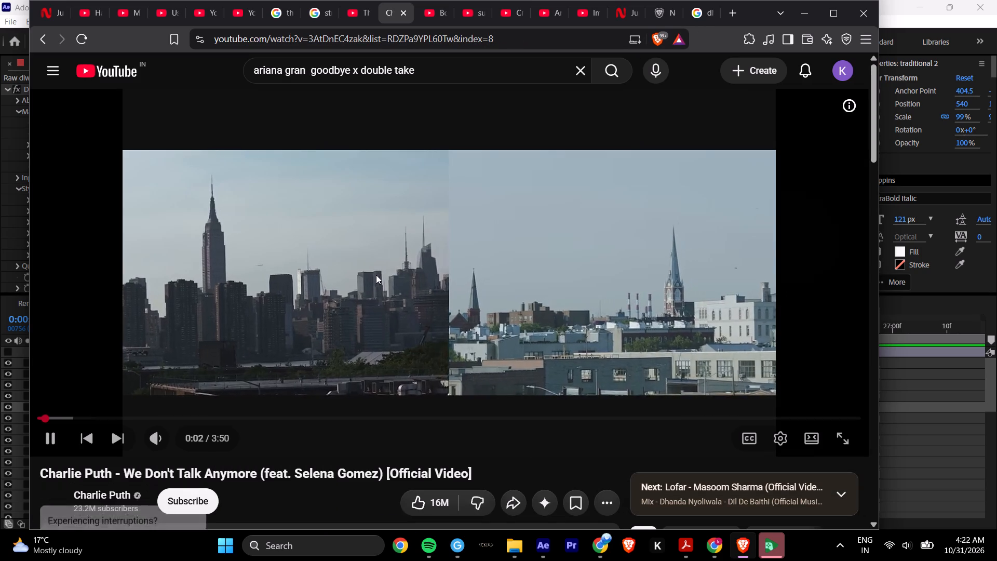
{"action": "right_click", "coordinate": [373, 274]}
{"action": "left_click_drag", "start_coordinate": [311, 328], "coordinate": [316, 324]}
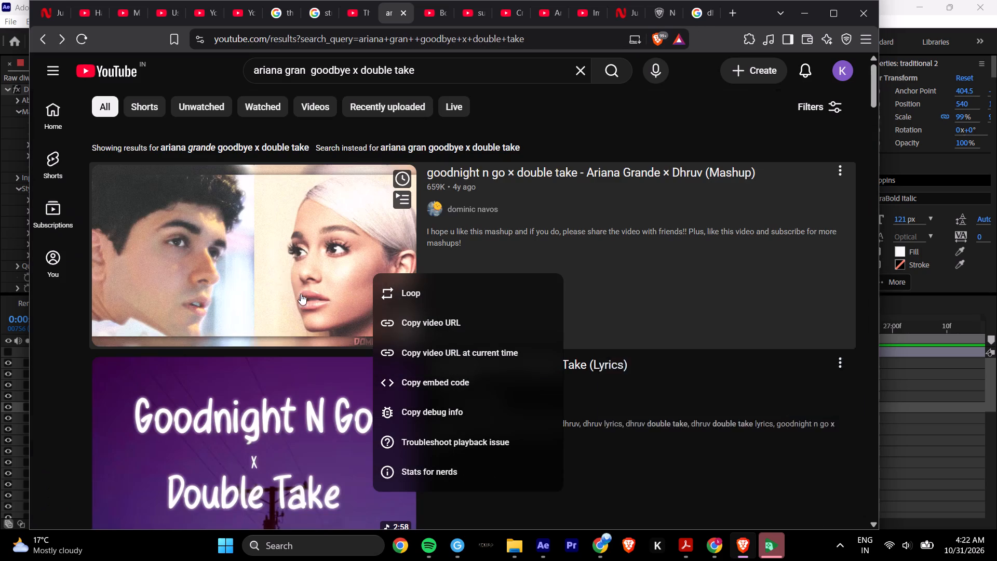
{"action": "left_click", "coordinate": [279, 253]}
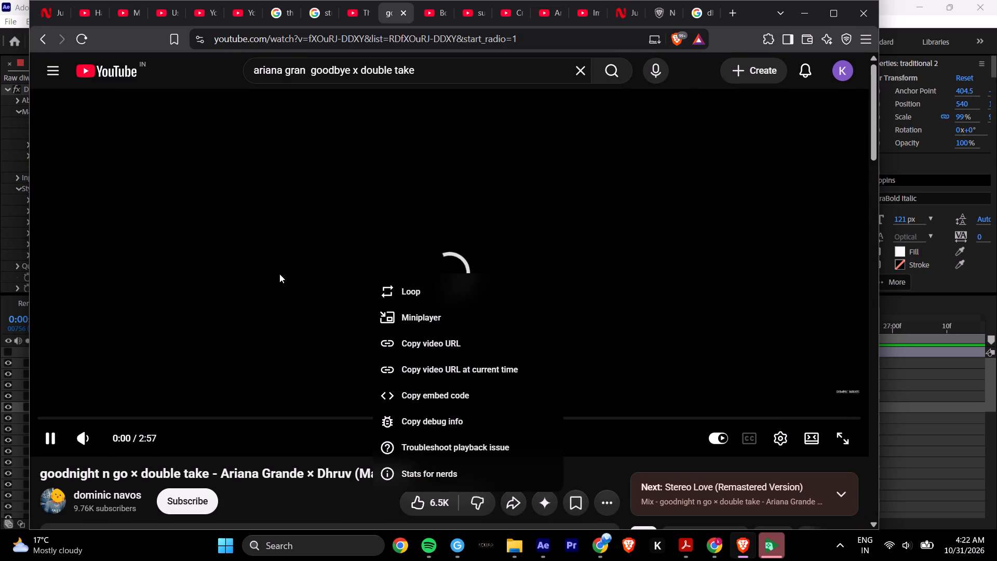
Set the mashup video to loop and adjust its playback volume.
{"action": "right_click", "coordinate": [342, 151]}
{"action": "left_click", "coordinate": [380, 178]}
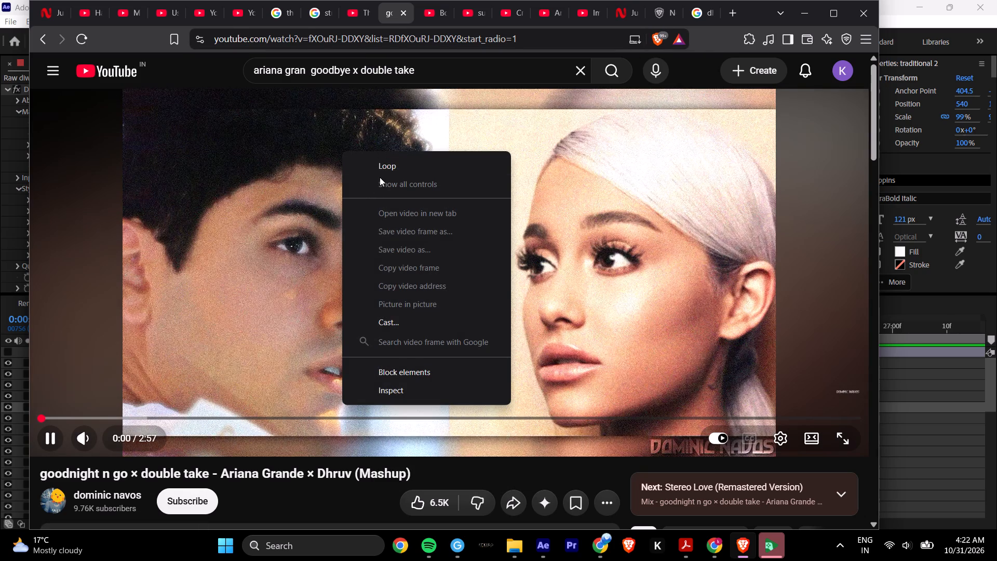
{"action": "left_click", "coordinate": [382, 175]}
{"action": "left_click", "coordinate": [383, 169]}
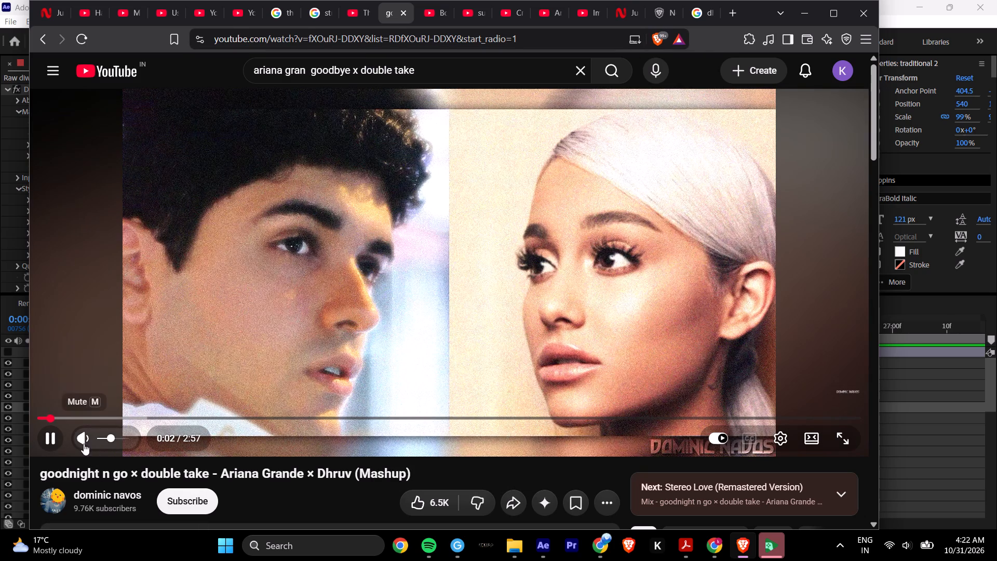
{"action": "left_click", "coordinate": [113, 439]}
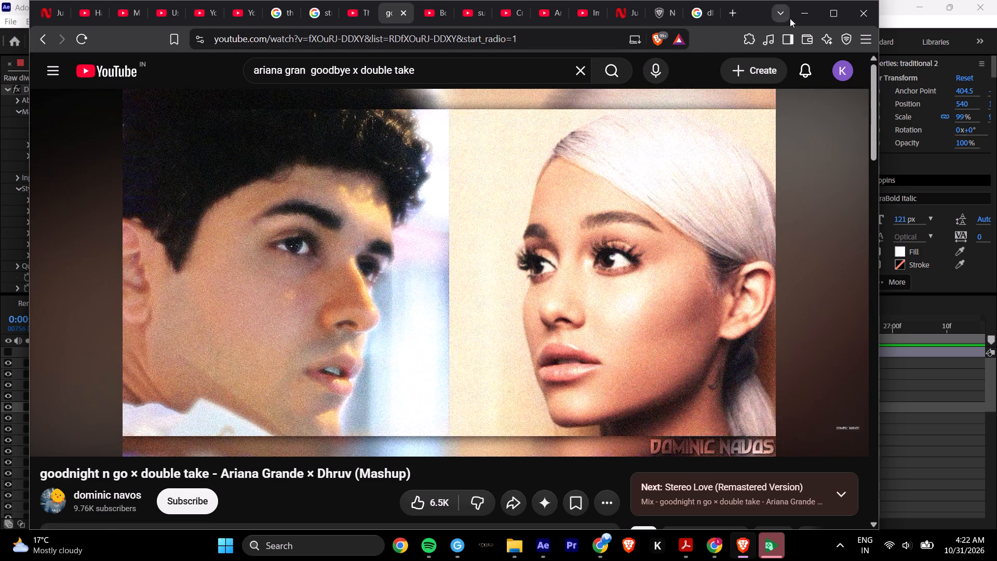
Switch to After Effects, preview the section around the "traditional 2" caption, and extend that layer's end to 0:00:26:22 at the clip cut.
{"action": "left_click", "coordinate": [790, 18]}
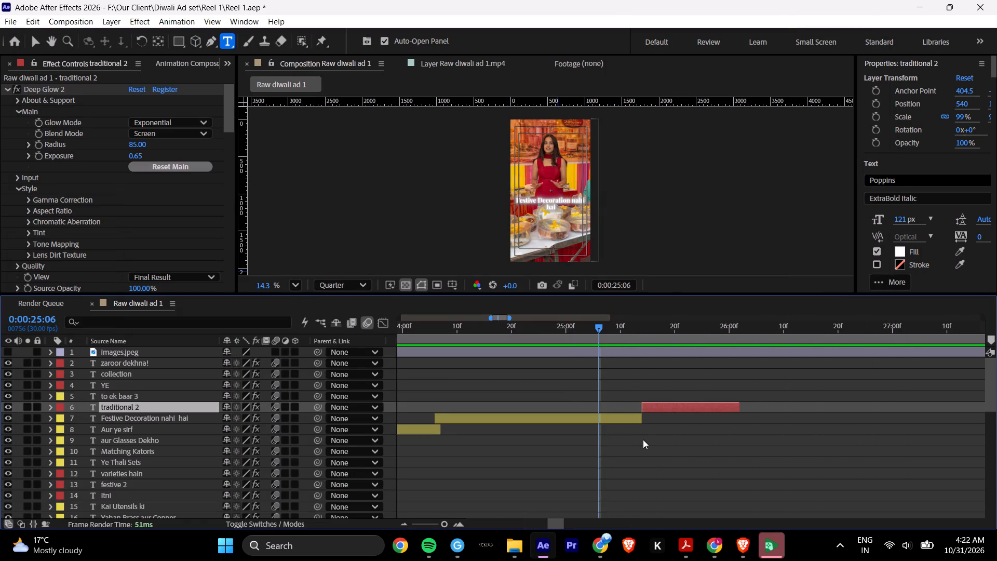
{"action": "key", "text": "space"}
{"action": "key", "text": "space"}
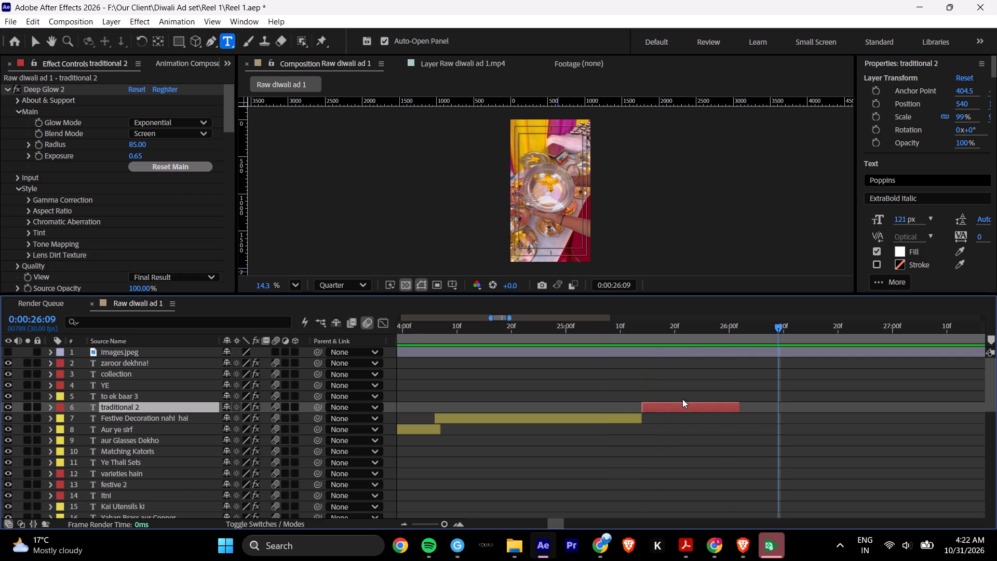
{"action": "left_click_drag", "start_coordinate": [681, 326], "coordinate": [696, 329]}
{"action": "key", "text": "space"}
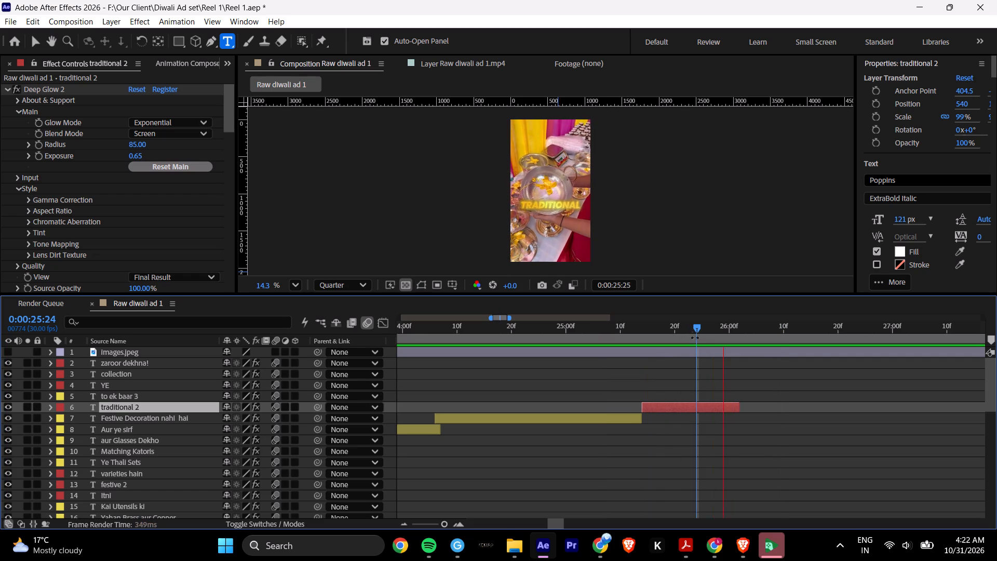
{"action": "key", "text": "space"}
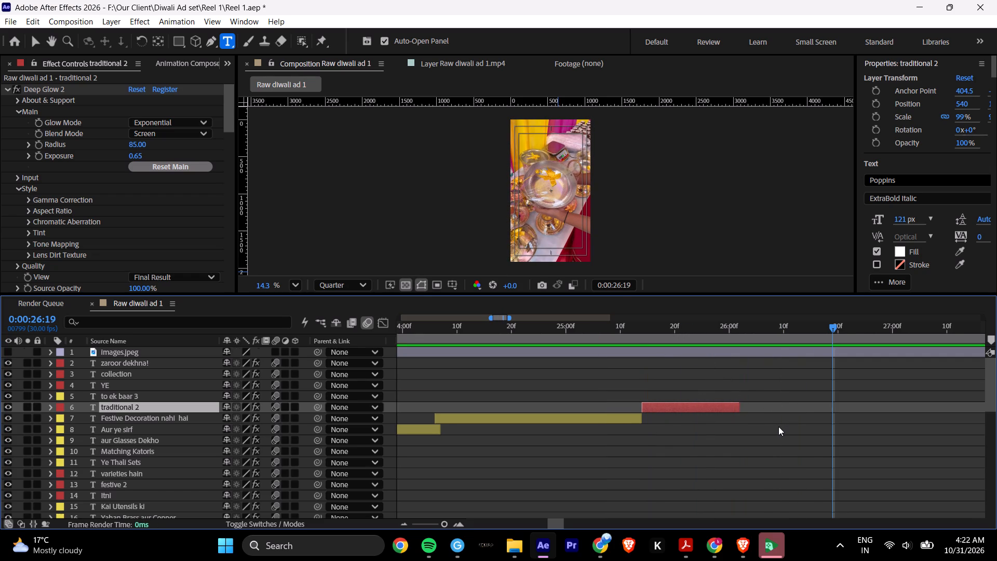
{"action": "scroll", "coordinate": [778, 427], "scroll_direction": "down", "scroll_amount": 8}
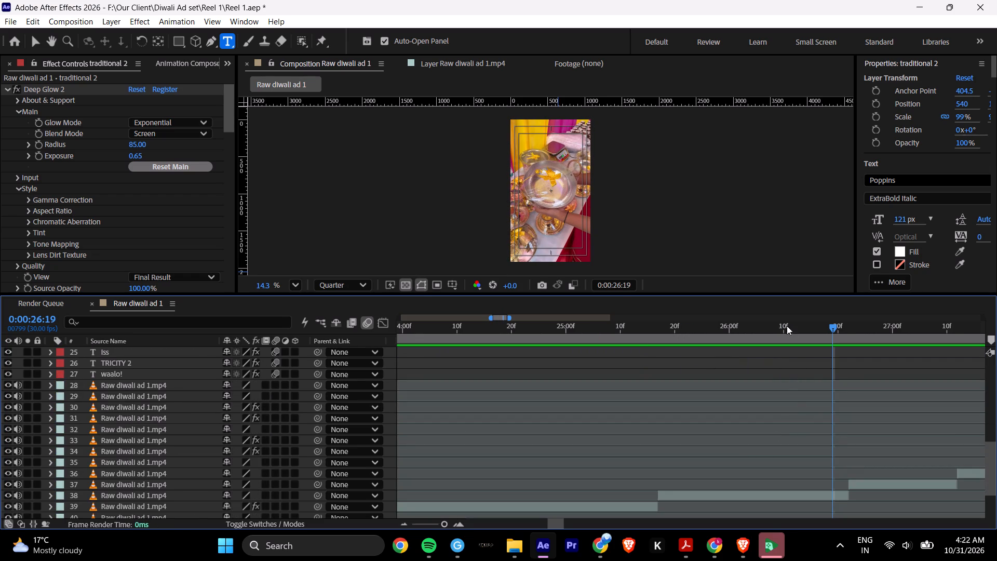
{"action": "left_click", "coordinate": [752, 326]}
{"action": "key", "text": "space"}
{"action": "key", "text": "space"}
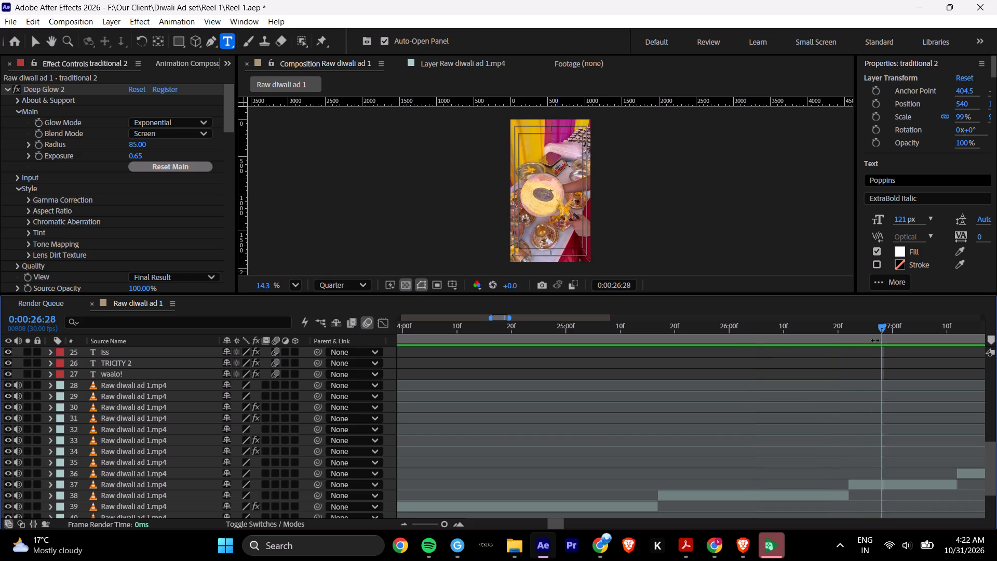
{"action": "left_click_drag", "start_coordinate": [868, 325], "coordinate": [848, 330]}
{"action": "scroll", "coordinate": [807, 437], "scroll_direction": "up", "scroll_amount": 9}
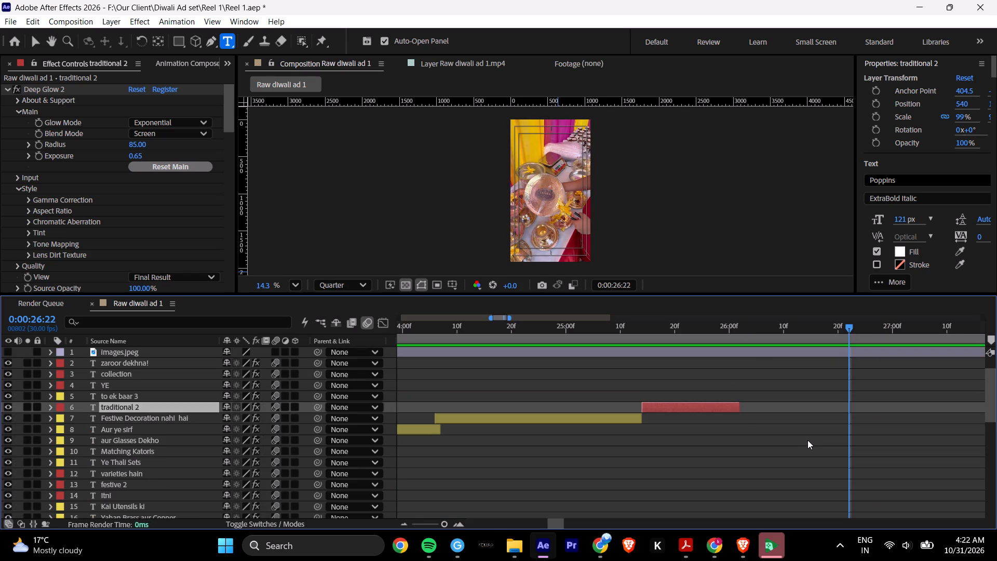
{"action": "left_click_drag", "start_coordinate": [741, 407], "coordinate": [844, 419]}
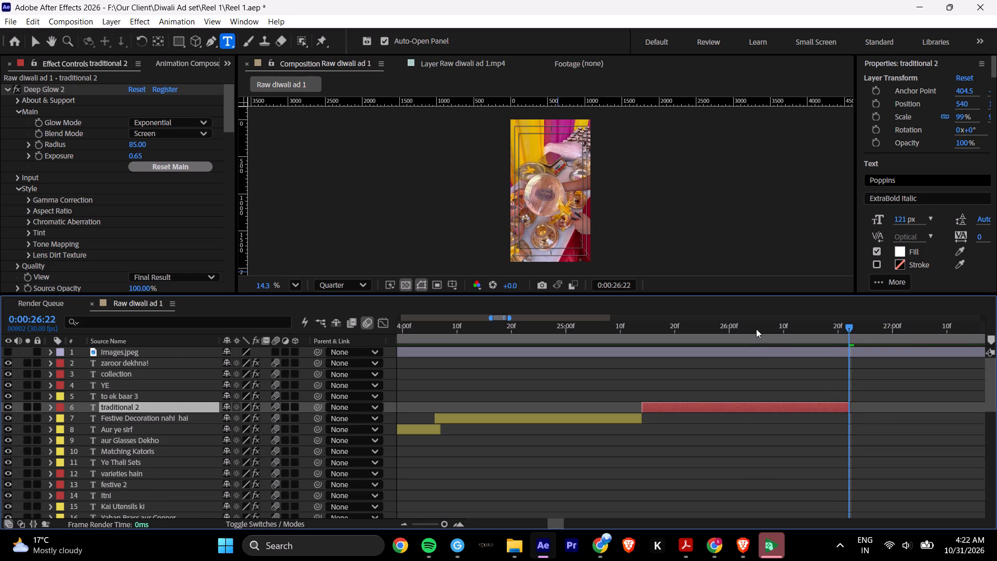
Preview the captions from about 20 s through the "traditional 2" caption at about 26 s.
{"action": "left_click_drag", "start_coordinate": [756, 329], "coordinate": [738, 333]}
{"action": "scroll", "coordinate": [563, 220], "scroll_direction": "up", "scroll_amount": 5}
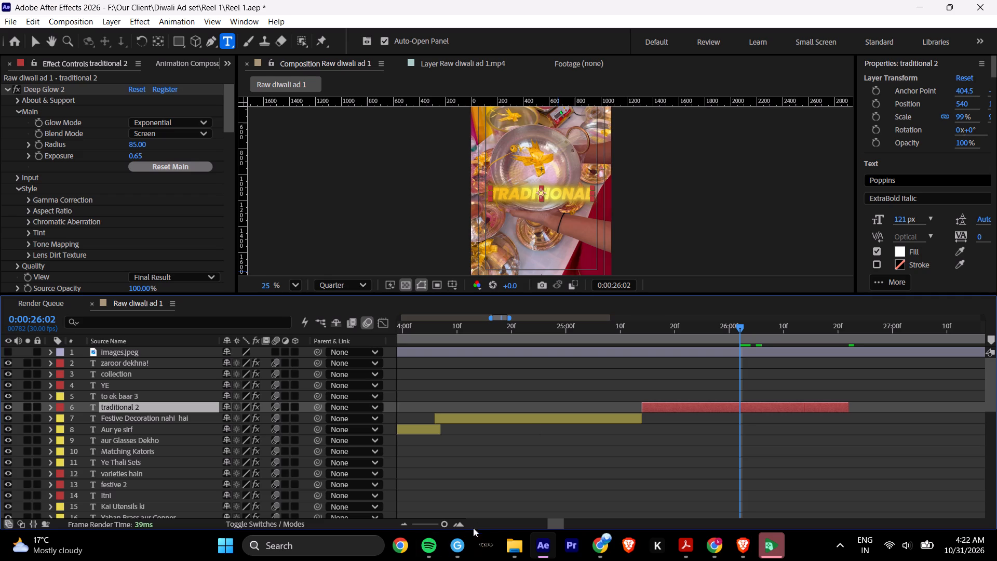
{"action": "double_click", "coordinate": [401, 524]}
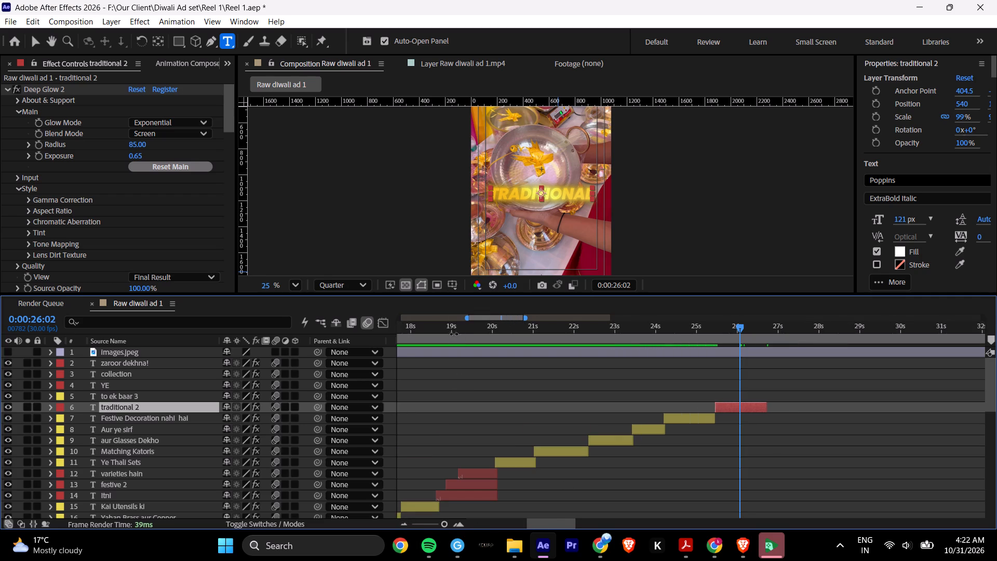
{"action": "left_click_drag", "start_coordinate": [491, 326], "coordinate": [509, 332]}
{"action": "key", "text": "space"}
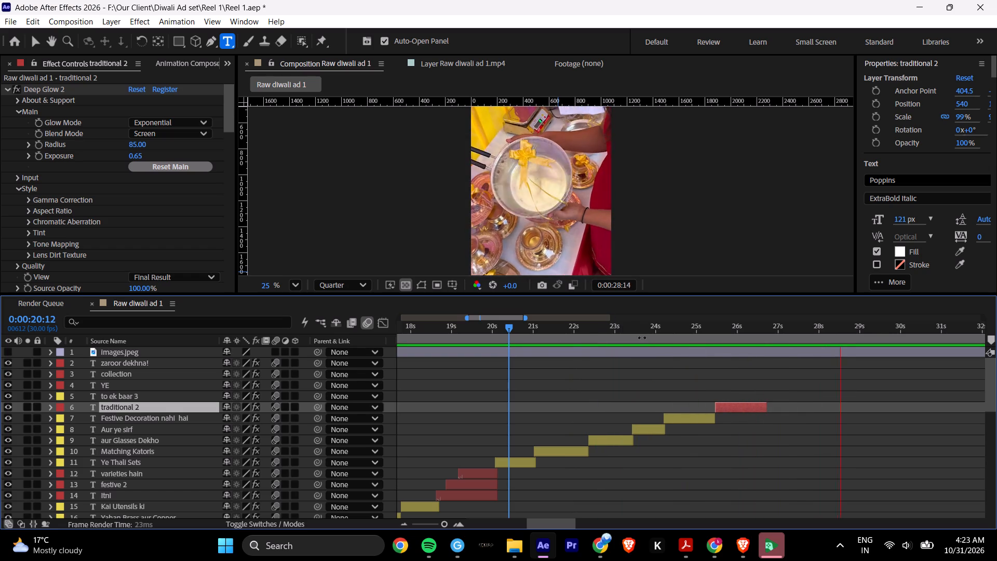
{"action": "left_click_drag", "start_coordinate": [706, 330], "coordinate": [565, 344]}
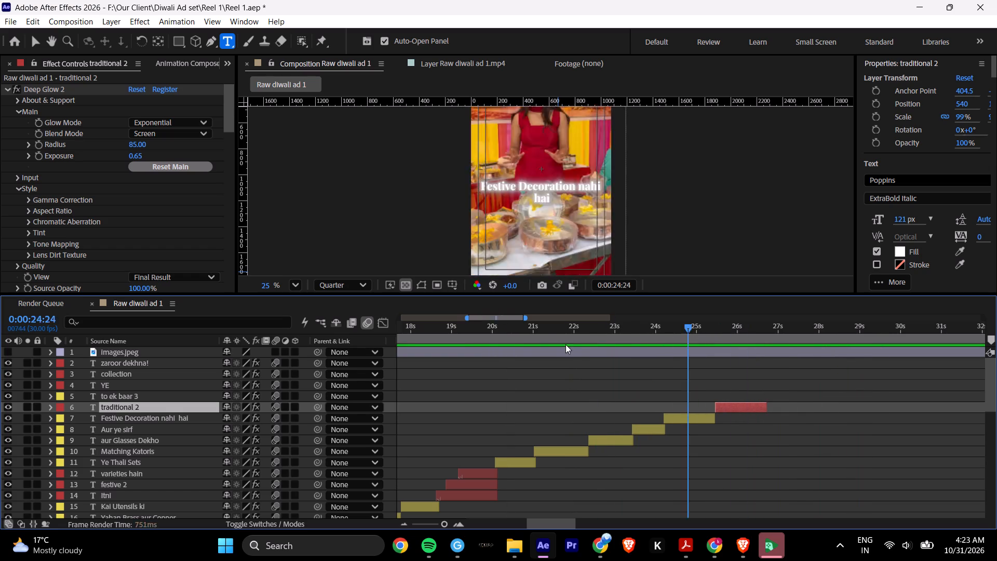
{"action": "left_click_drag", "start_coordinate": [565, 344], "coordinate": [627, 357]}
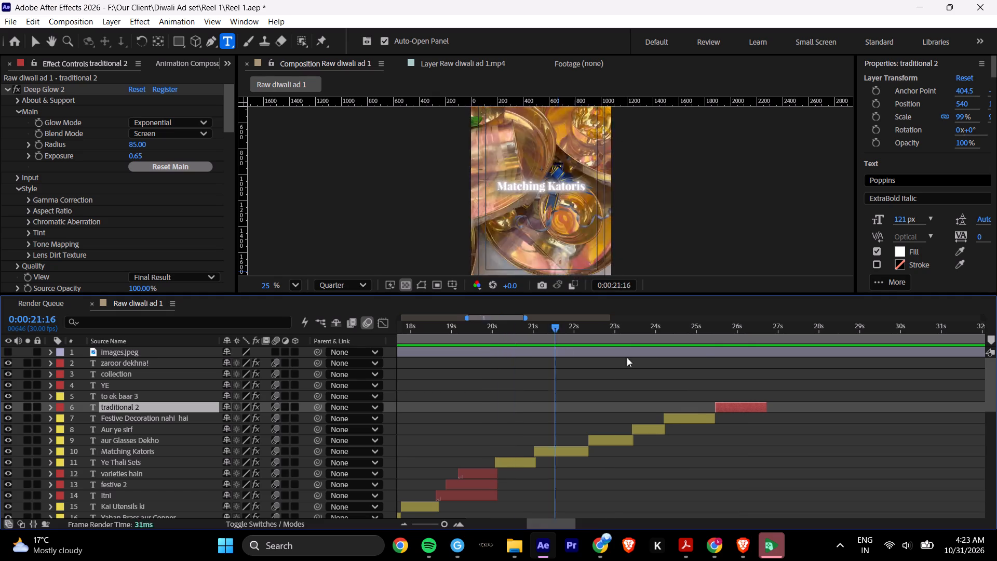
{"action": "left_click_drag", "start_coordinate": [627, 357], "coordinate": [514, 389]}
{"action": "left_click", "coordinate": [299, 284]}
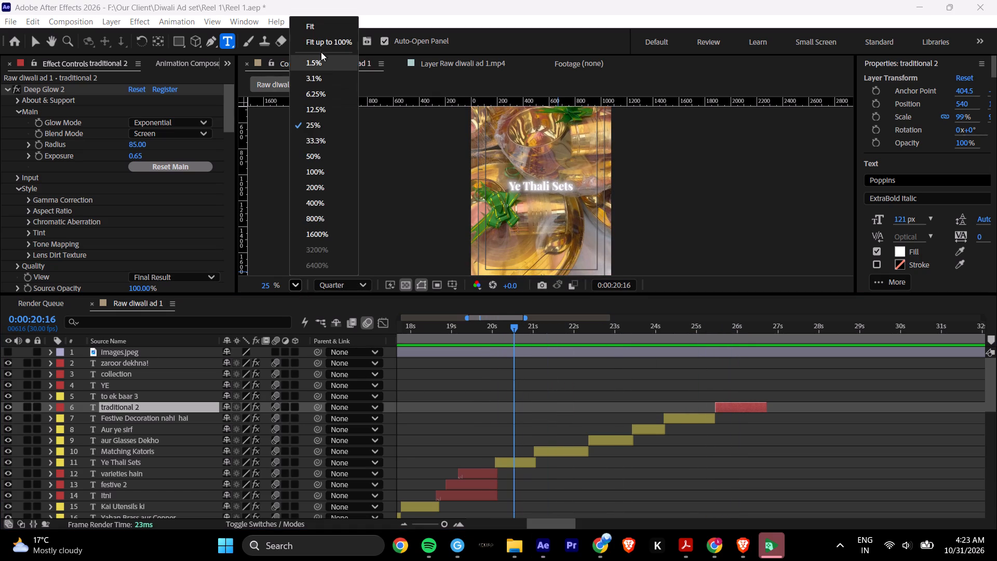
{"action": "left_click", "coordinate": [321, 42]}
{"action": "key", "text": "space"}
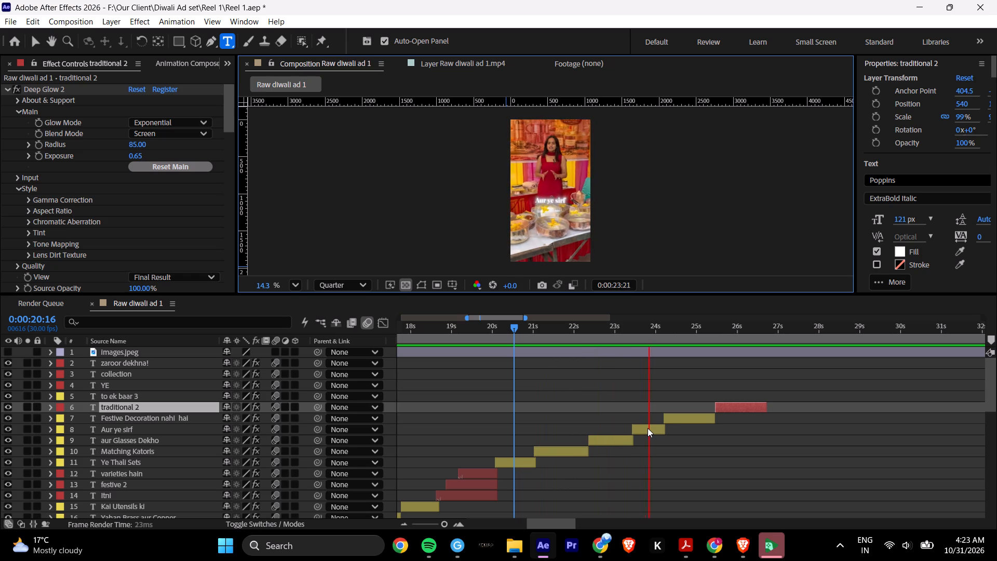
{"action": "key", "text": "space"}
{"action": "key", "text": "space"}
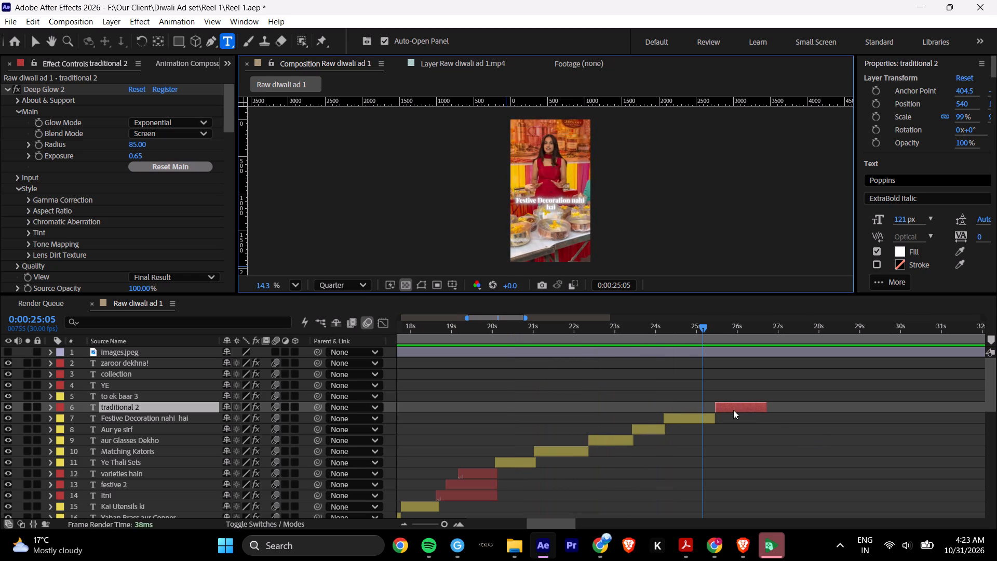
{"action": "key", "text": "space"}
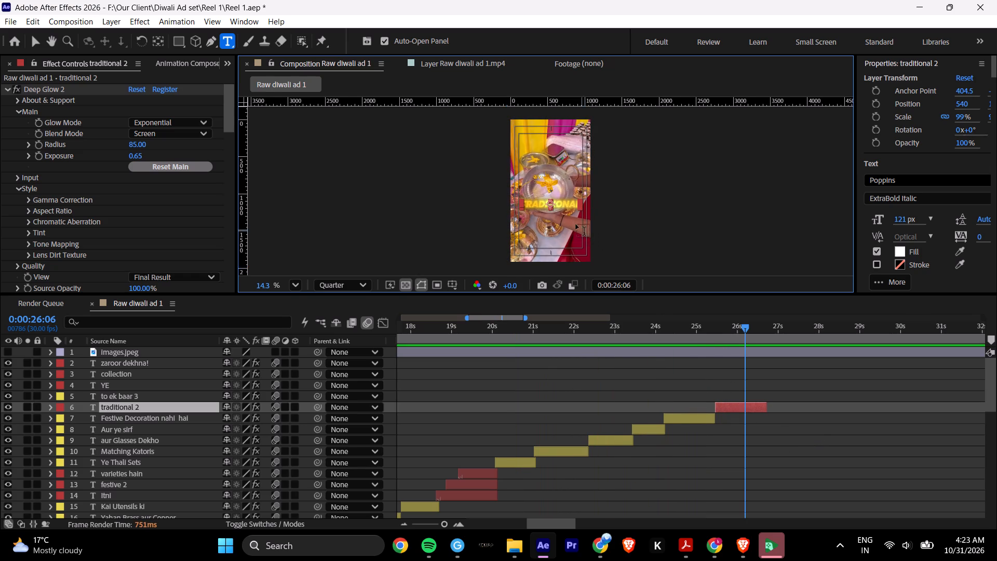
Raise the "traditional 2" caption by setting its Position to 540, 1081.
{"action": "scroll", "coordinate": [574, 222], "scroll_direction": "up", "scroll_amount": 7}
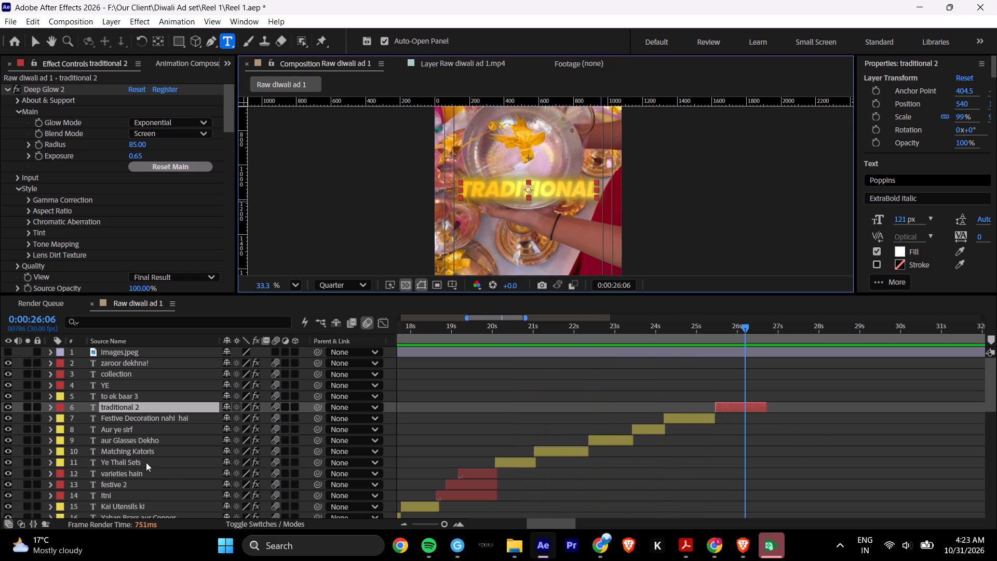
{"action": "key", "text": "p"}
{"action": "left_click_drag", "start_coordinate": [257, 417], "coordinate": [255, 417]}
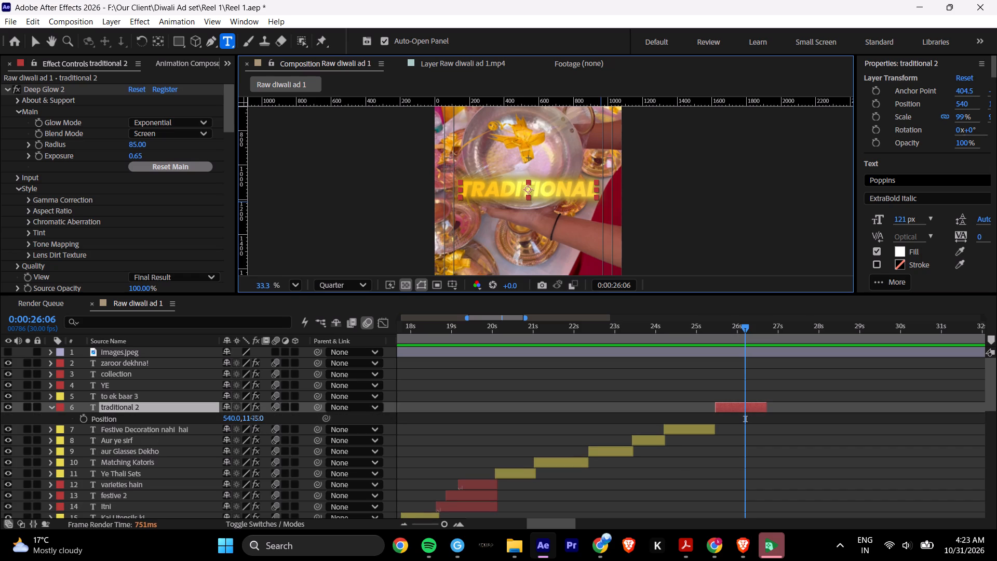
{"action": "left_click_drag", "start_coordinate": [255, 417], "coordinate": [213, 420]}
Add a second line reading "Kadhai" beneath "TRADITIONAL" in the caption text.
{"action": "left_click", "coordinate": [590, 183]}
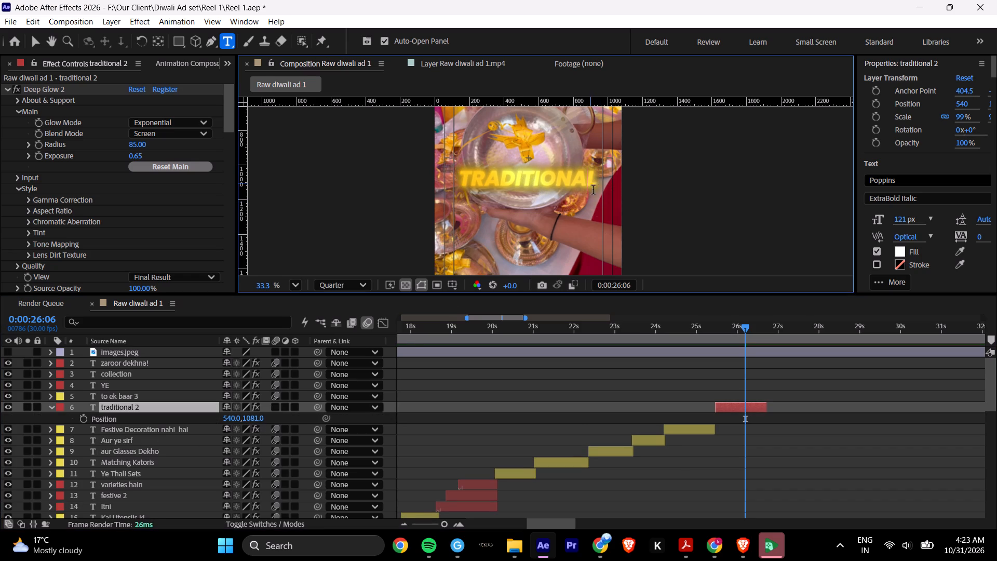
{"action": "key", "text": "Right"}
{"action": "key", "text": "Return"}
{"action": "key", "text": "shift+k"}
{"action": "type", "text": "adhai"}
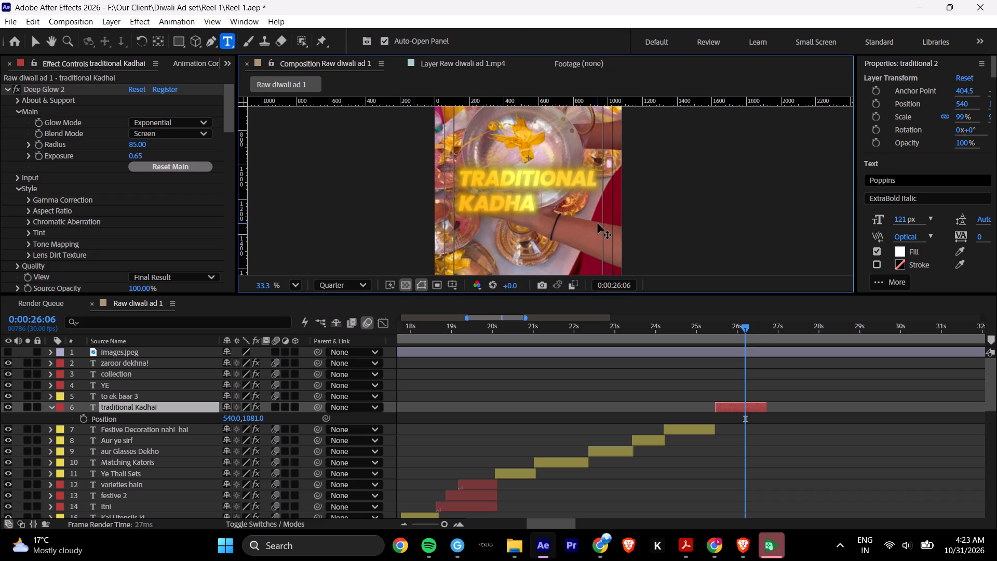
Insert seven spaces before "Kadhai" so the word sits centred beneath "TRADITIONAL".
{"action": "key", "text": "Left"}
{"action": "key", "text": "Left"}
{"action": "key", "text": "Left"}
{"action": "key", "text": "Left"}
{"action": "key", "text": "Left"}
{"action": "key", "text": "Left"}
{"action": "key", "text": "space"}
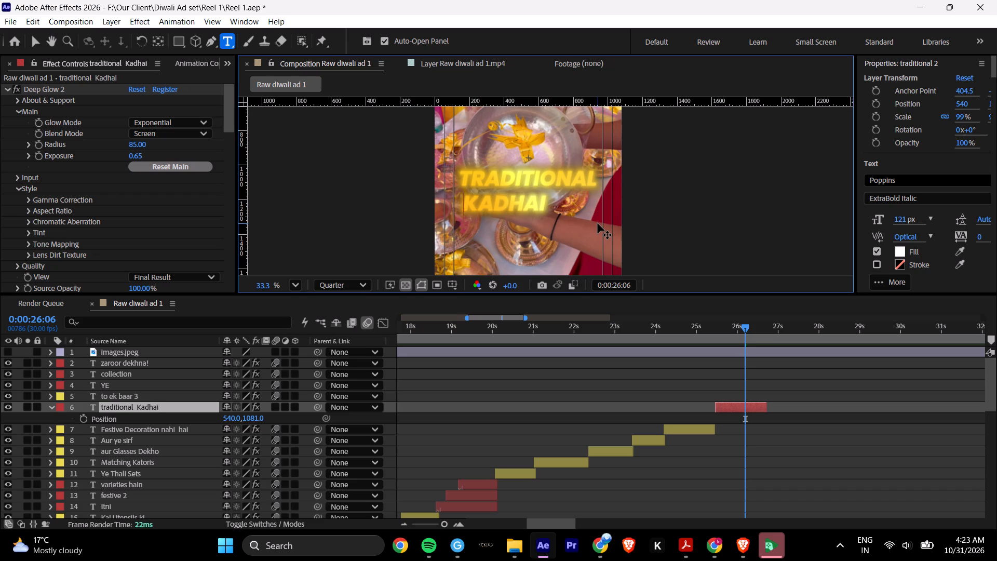
{"action": "key", "text": "space"}
{"action": "key", "text": "space"}
{"action": "key", "text": "space"}
{"action": "key", "text": "space"}
{"action": "key", "text": "space"}
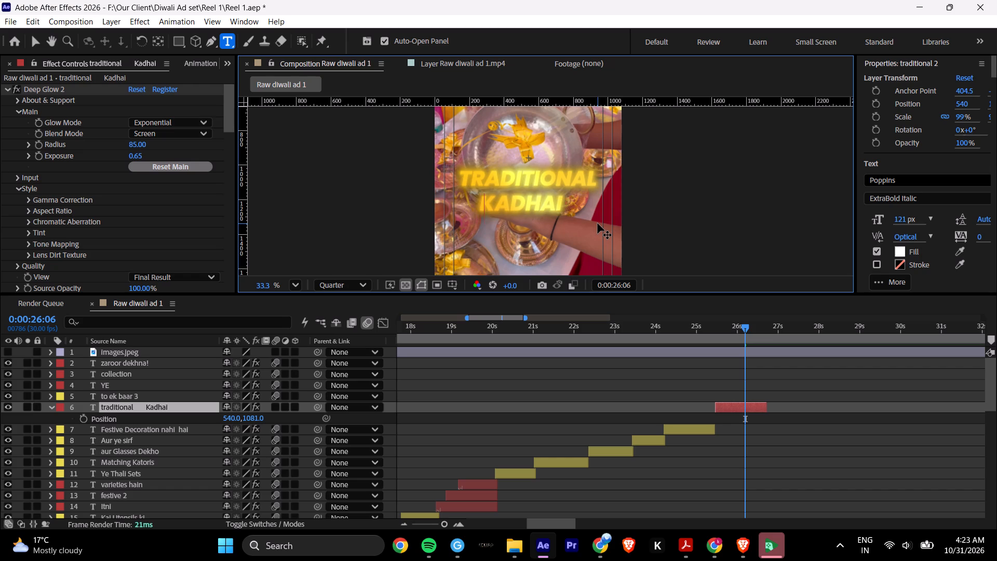
{"action": "key", "text": "space"}
Set the leading of the whole two-line "traditional Kadhai" caption to 106 px and centre the layer horizontally in the composition.
{"action": "key", "text": "ctrl+a"}
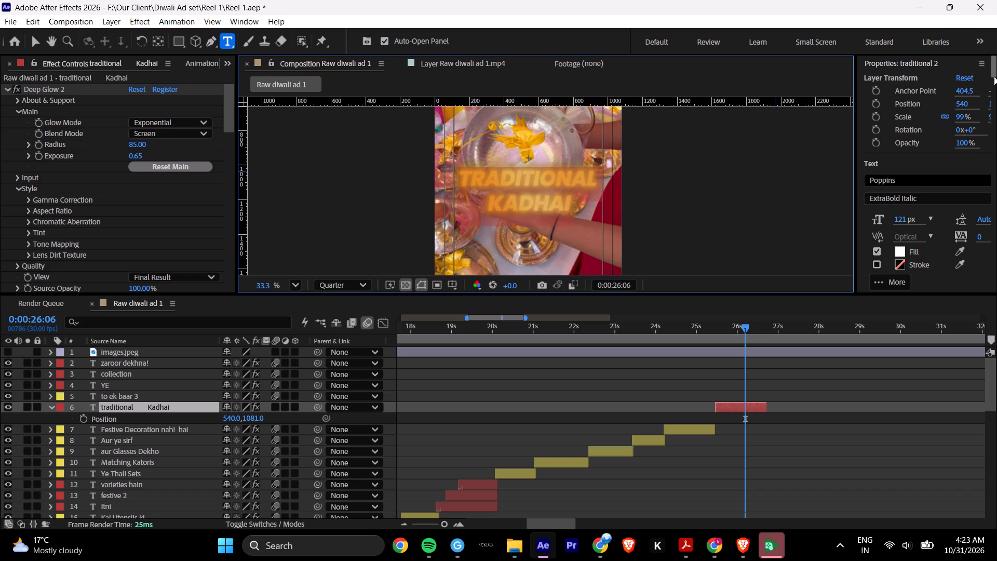
{"action": "left_click_drag", "start_coordinate": [994, 73], "coordinate": [996, 225]}
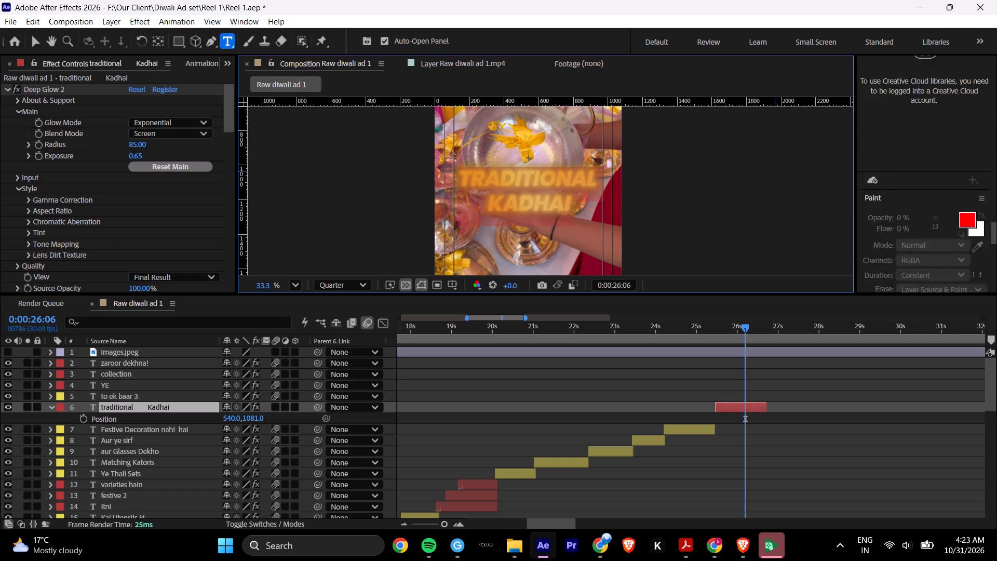
{"action": "left_click_drag", "start_coordinate": [996, 225], "coordinate": [996, 173]}
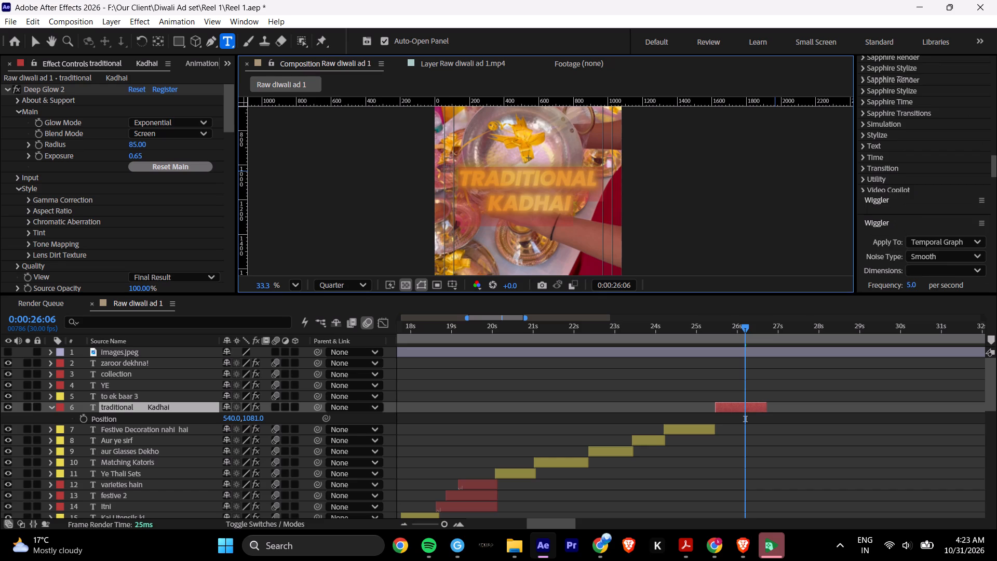
{"action": "left_click_drag", "start_coordinate": [996, 173], "coordinate": [996, 254]}
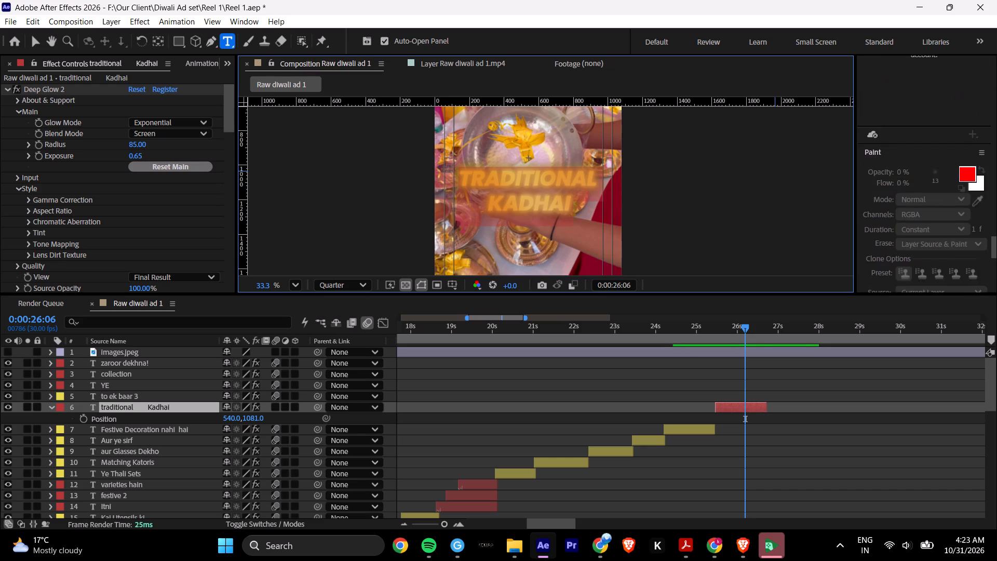
{"action": "left_click_drag", "start_coordinate": [996, 254], "coordinate": [994, 285]}
{"action": "left_click_drag", "start_coordinate": [951, 209], "coordinate": [938, 209]}
{"action": "key", "text": "ctrl+z"}
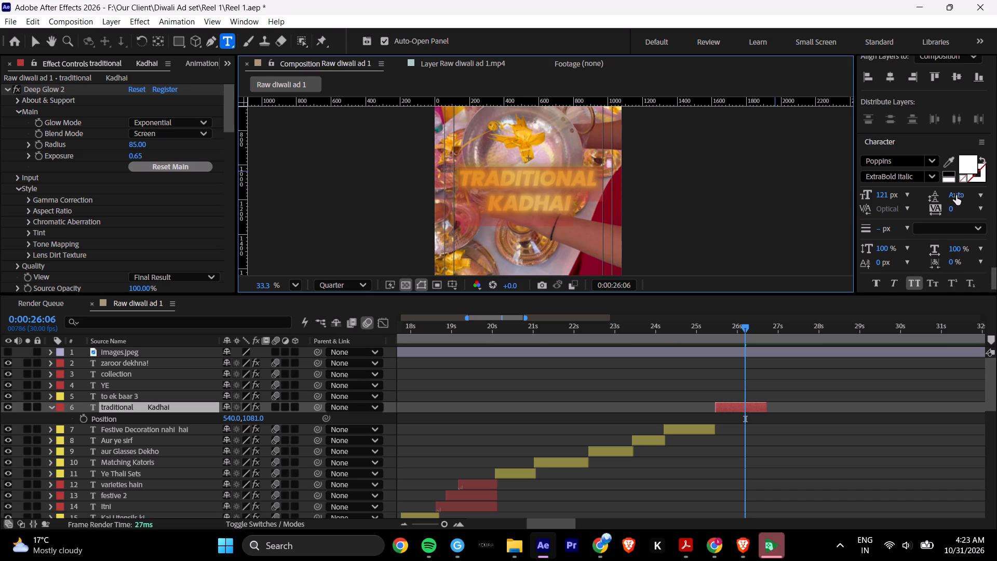
{"action": "left_click_drag", "start_coordinate": [955, 197], "coordinate": [959, 203]}
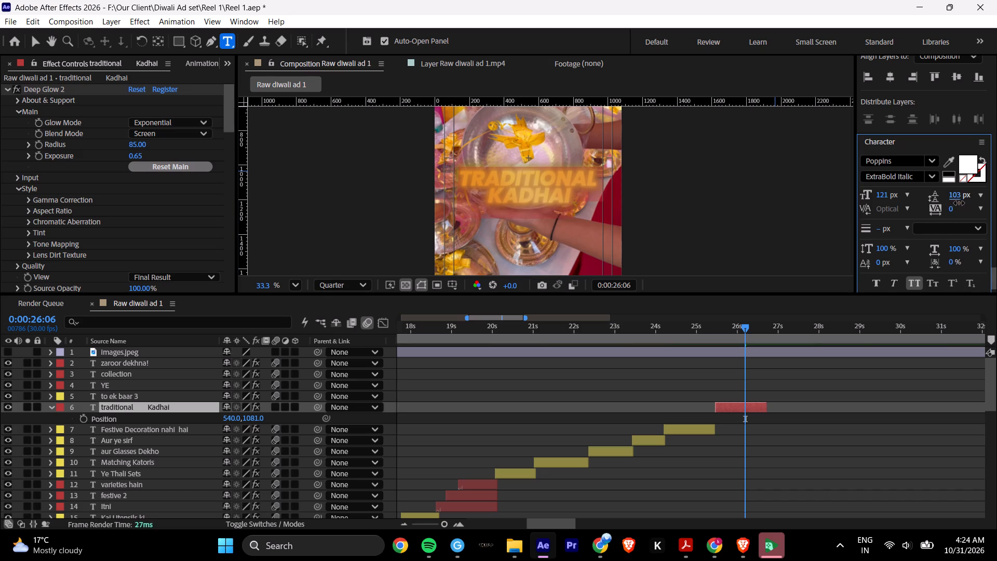
{"action": "left_click_drag", "start_coordinate": [959, 203], "coordinate": [960, 203]}
{"action": "triple_click", "coordinate": [893, 76]}
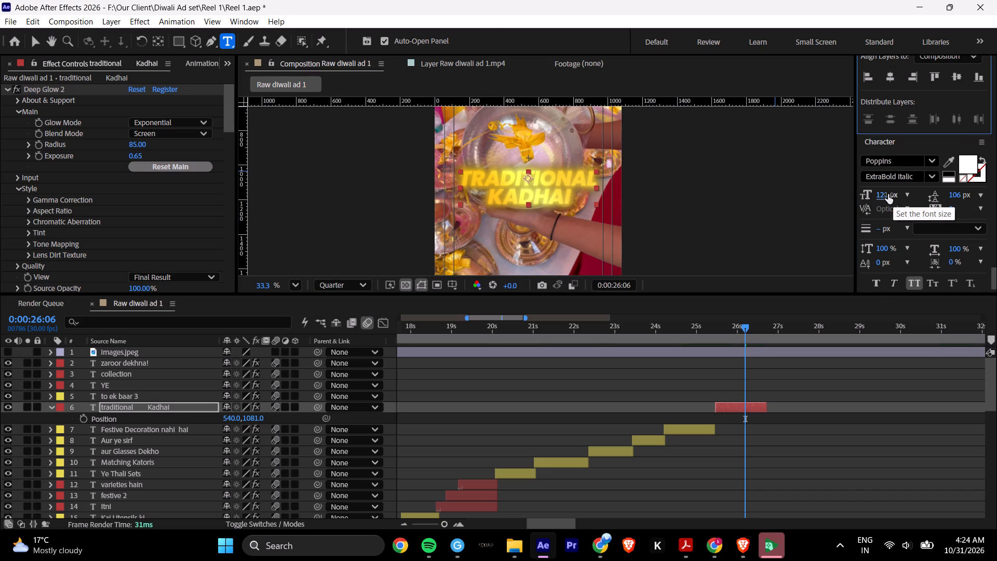
Scale the "traditional Kadhai" caption to 110% and align it to the composition's horizontal centre.
{"action": "key", "text": "s"}
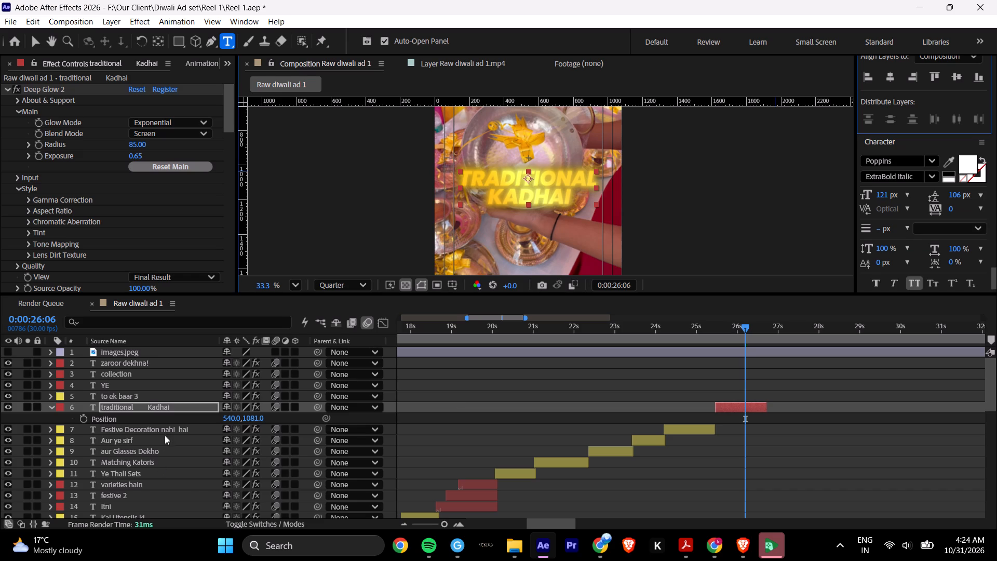
{"action": "left_click_drag", "start_coordinate": [236, 420], "coordinate": [240, 419]}
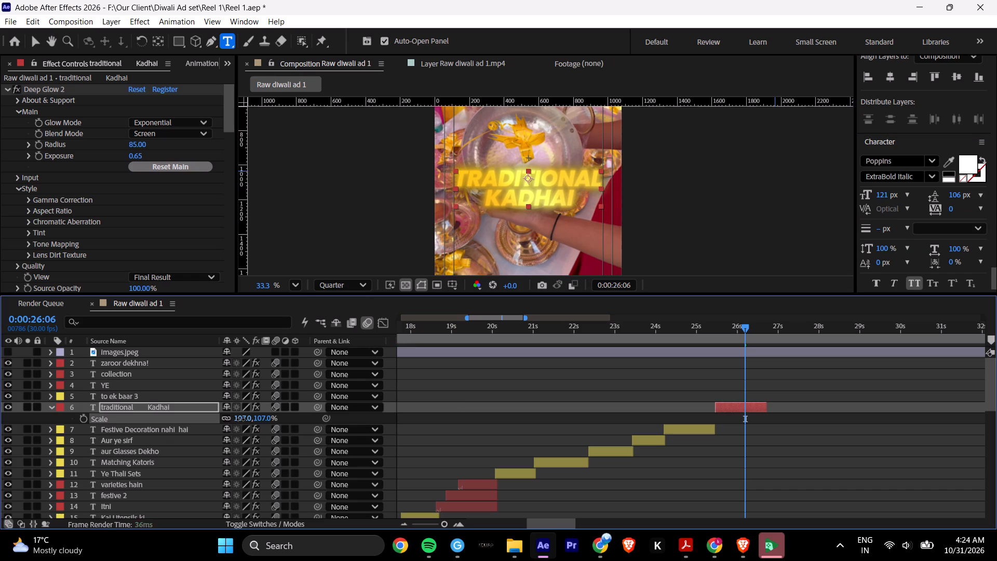
{"action": "left_click_drag", "start_coordinate": [240, 419], "coordinate": [242, 419]}
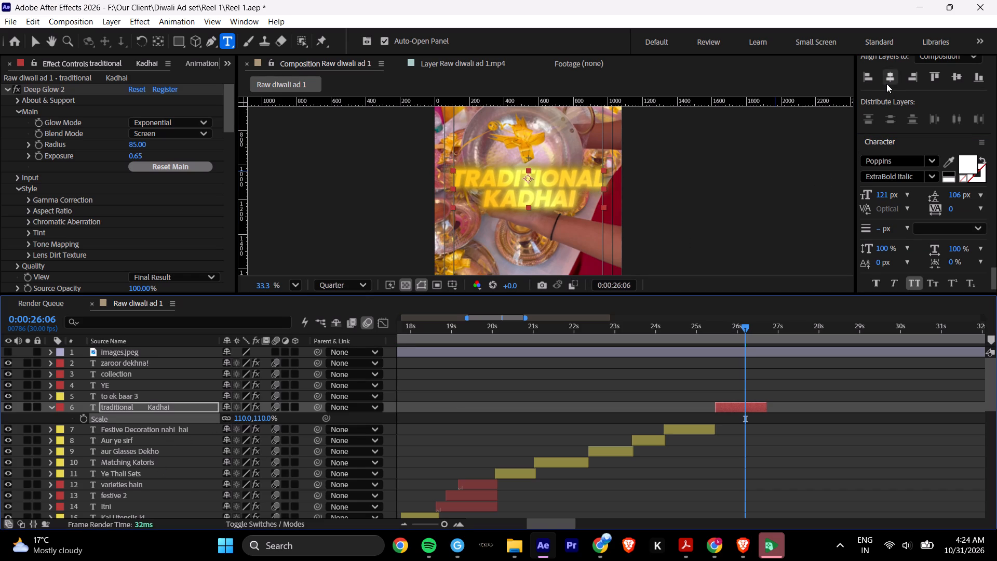
{"action": "triple_click", "coordinate": [887, 83]}
{"action": "left_click", "coordinate": [887, 83]}
{"action": "left_click", "coordinate": [39, 46]}
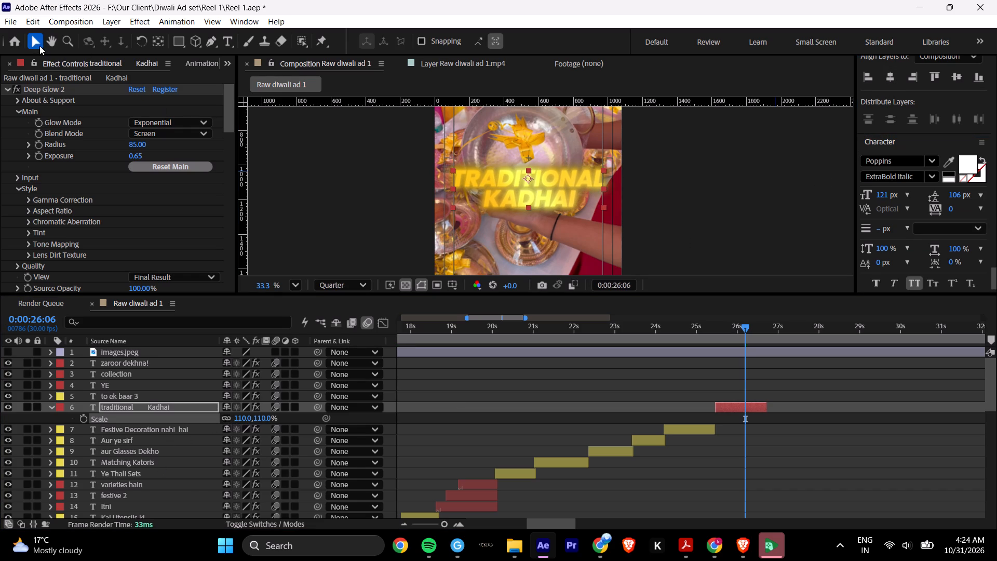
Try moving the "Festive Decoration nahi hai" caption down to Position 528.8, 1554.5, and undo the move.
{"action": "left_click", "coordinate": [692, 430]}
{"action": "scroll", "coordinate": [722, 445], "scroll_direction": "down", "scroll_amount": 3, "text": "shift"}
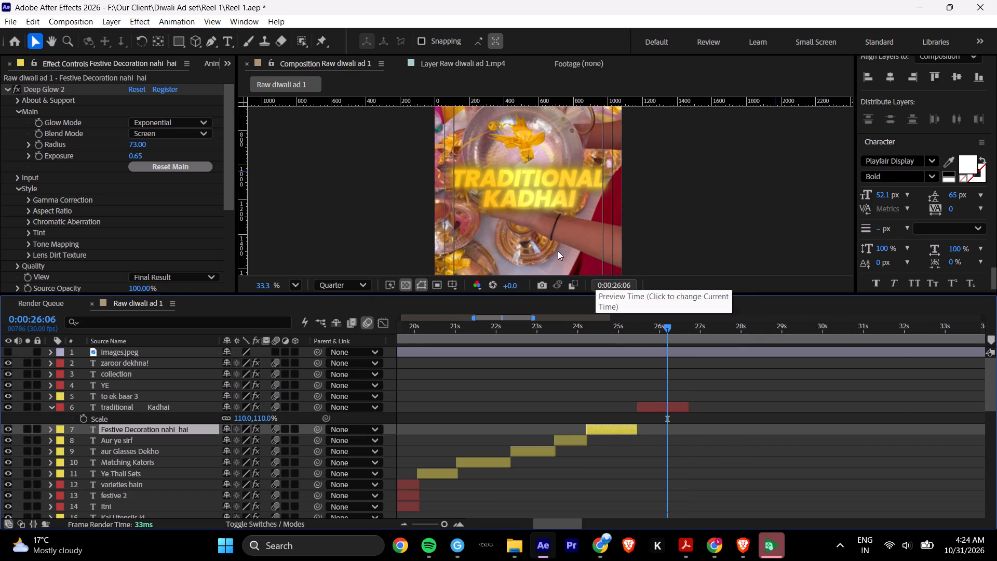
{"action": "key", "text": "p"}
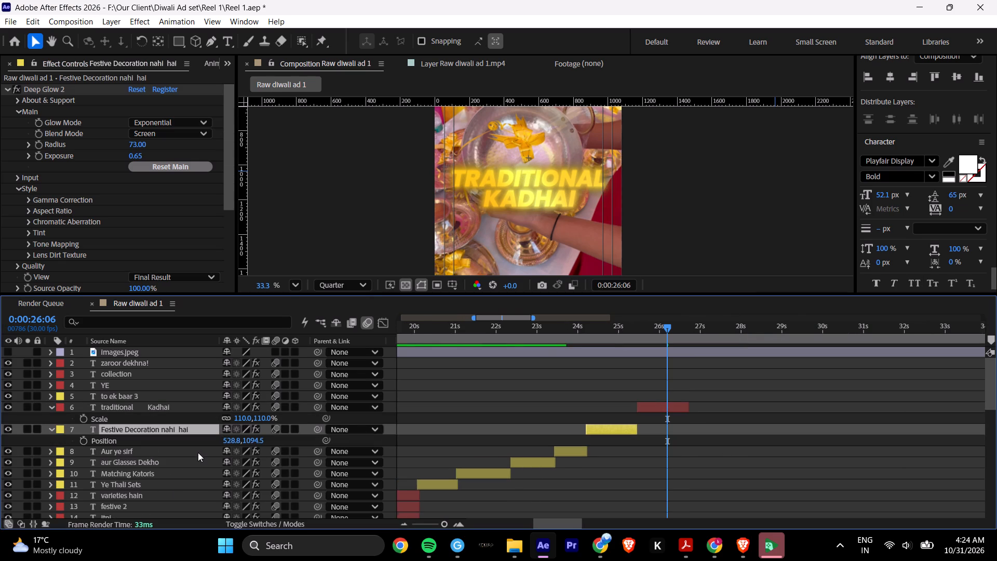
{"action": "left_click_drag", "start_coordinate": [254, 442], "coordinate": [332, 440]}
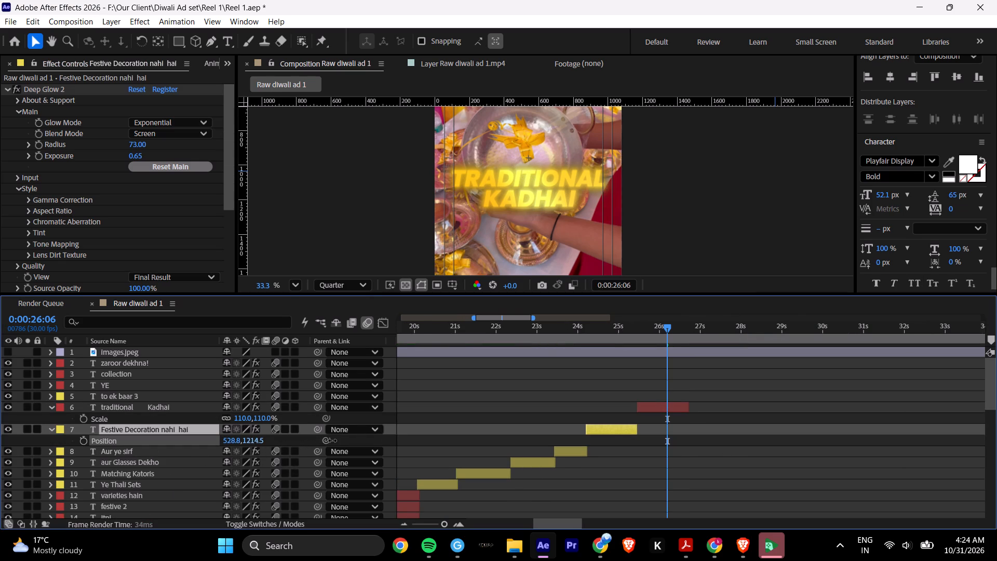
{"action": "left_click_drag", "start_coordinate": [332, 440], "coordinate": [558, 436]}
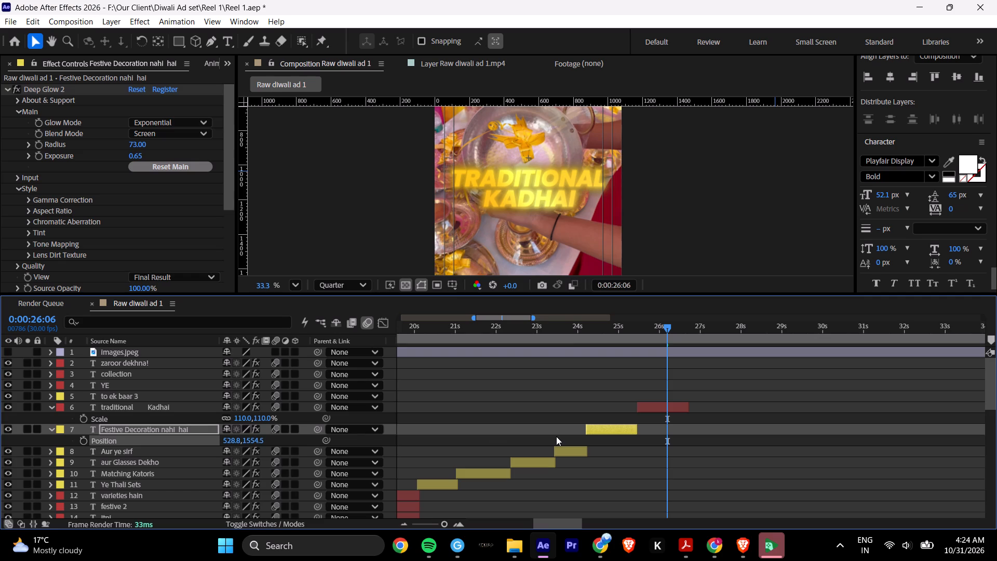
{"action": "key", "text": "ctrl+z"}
Lower the "traditional Kadhai" caption to Position 540, 1303, collapse the open layer properties, and check it in the full frame.
{"action": "left_click", "coordinate": [146, 410]}
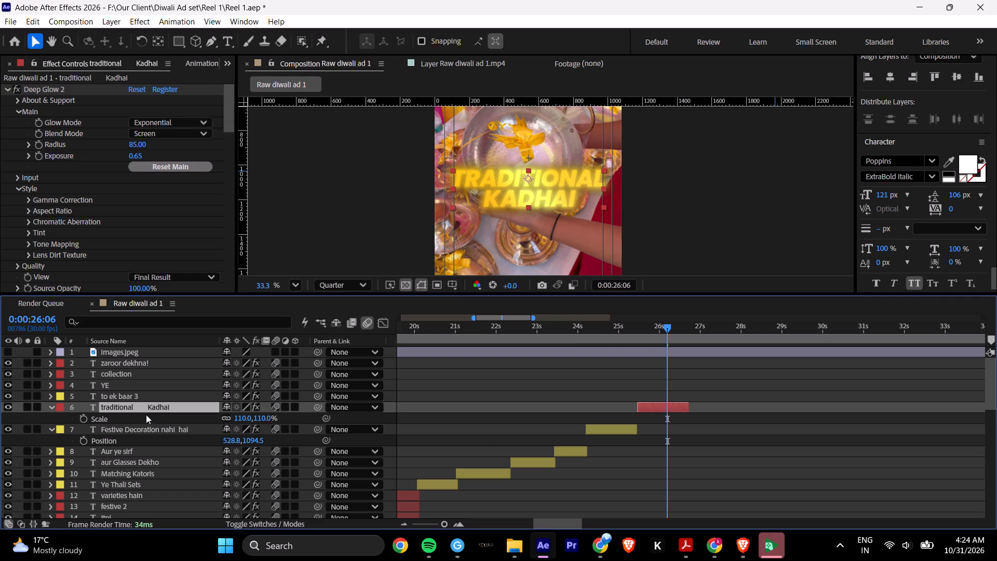
{"action": "key", "text": "p"}
{"action": "left_click_drag", "start_coordinate": [253, 415], "coordinate": [301, 419]}
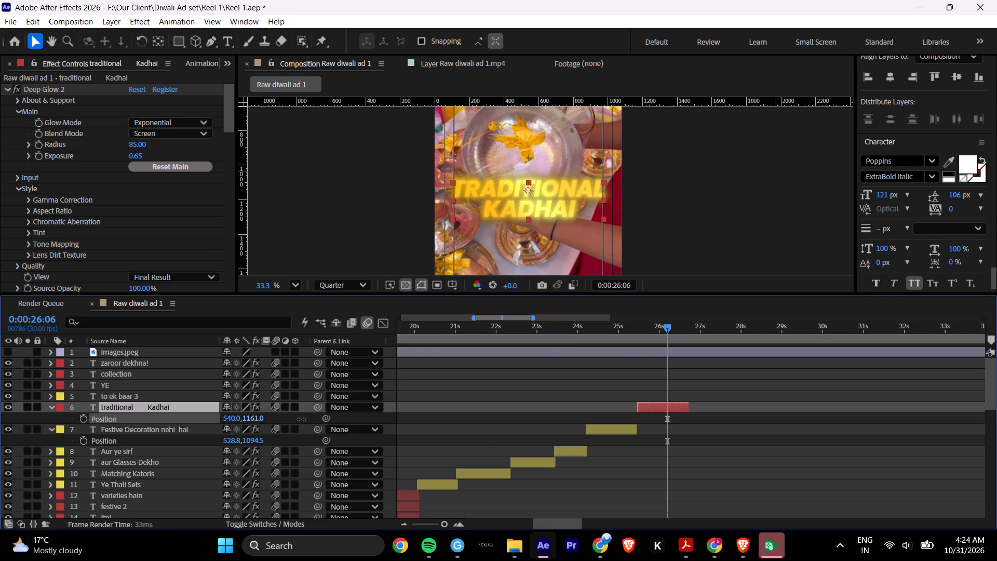
{"action": "left_click_drag", "start_coordinate": [301, 419], "coordinate": [399, 413]}
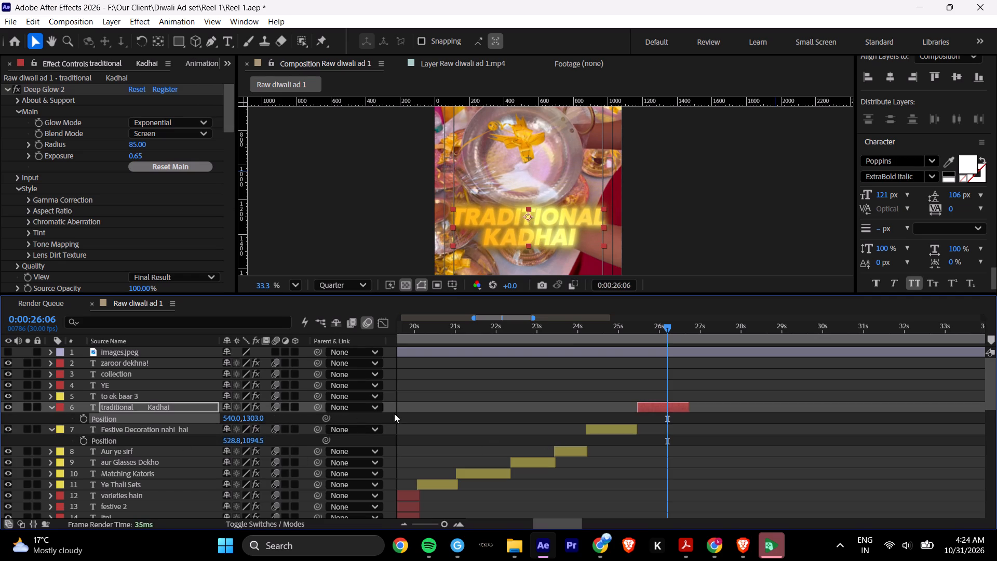
{"action": "left_click", "coordinate": [51, 428]}
{"action": "left_click", "coordinate": [50, 405]}
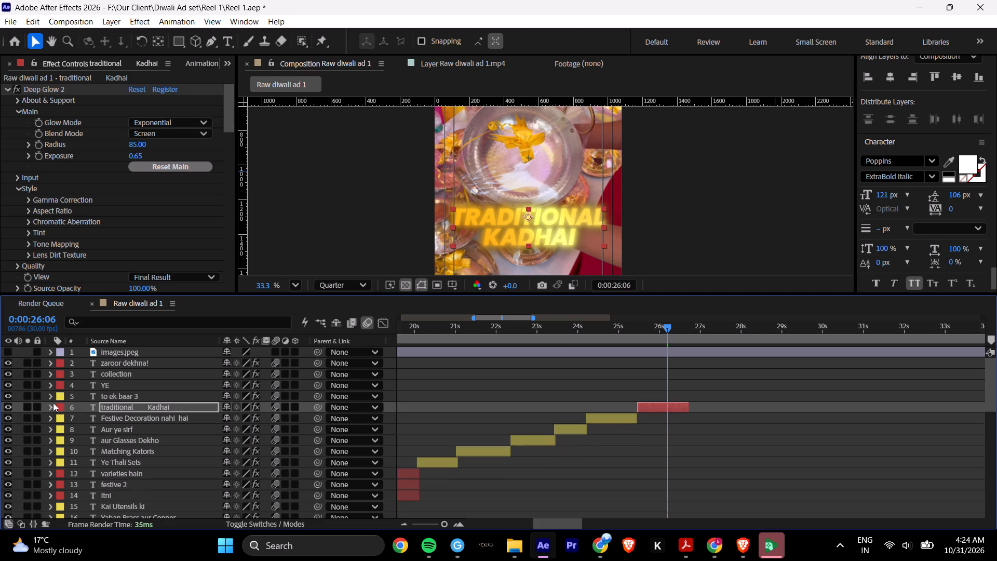
{"action": "left_click", "coordinate": [298, 290]}
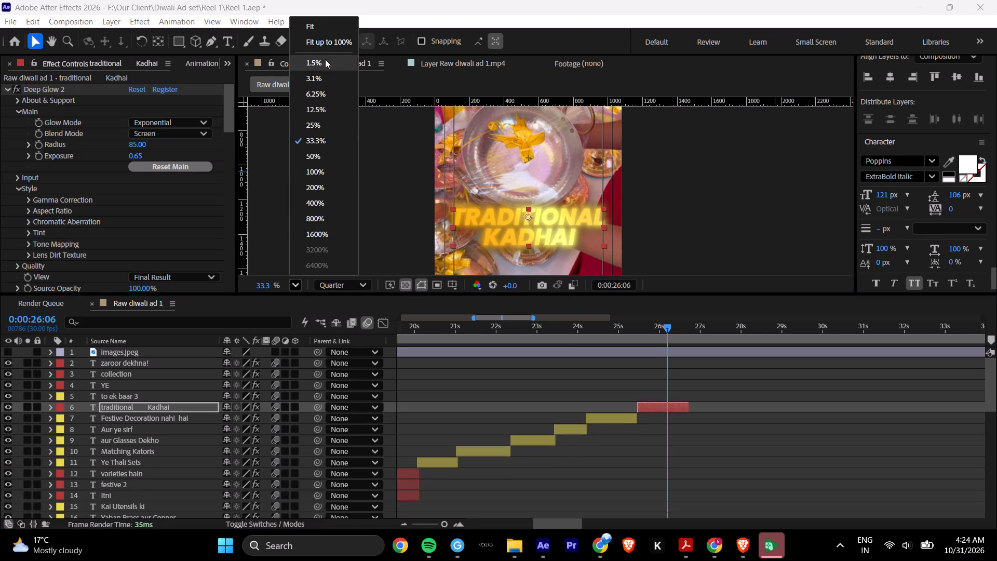
{"action": "left_click", "coordinate": [328, 49]}
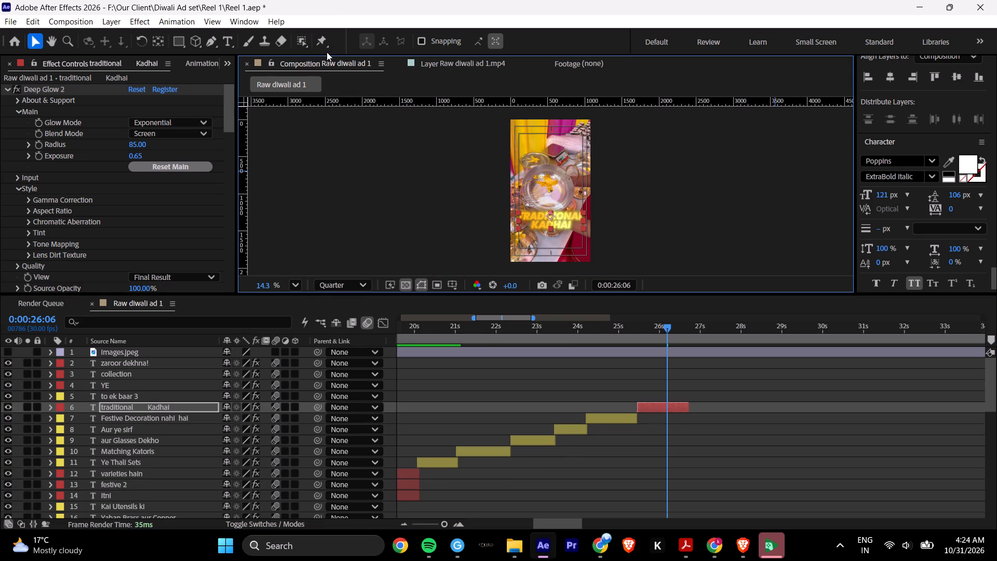
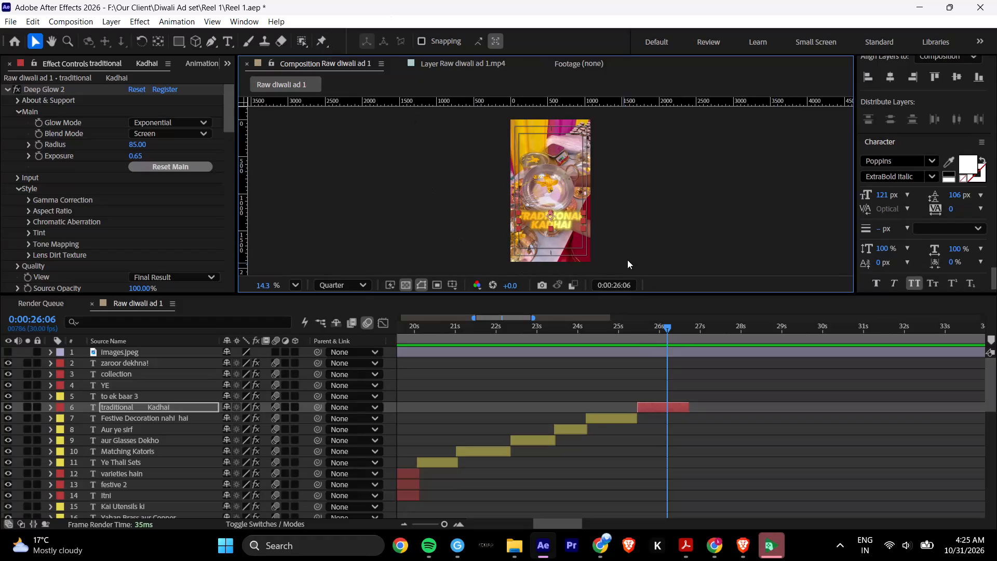
Preview on to 0:00:27:05, and move the "traditional Kadhai" caption down the layer stack to directly above the video clip it plays over.
{"action": "left_click", "coordinate": [644, 243]}
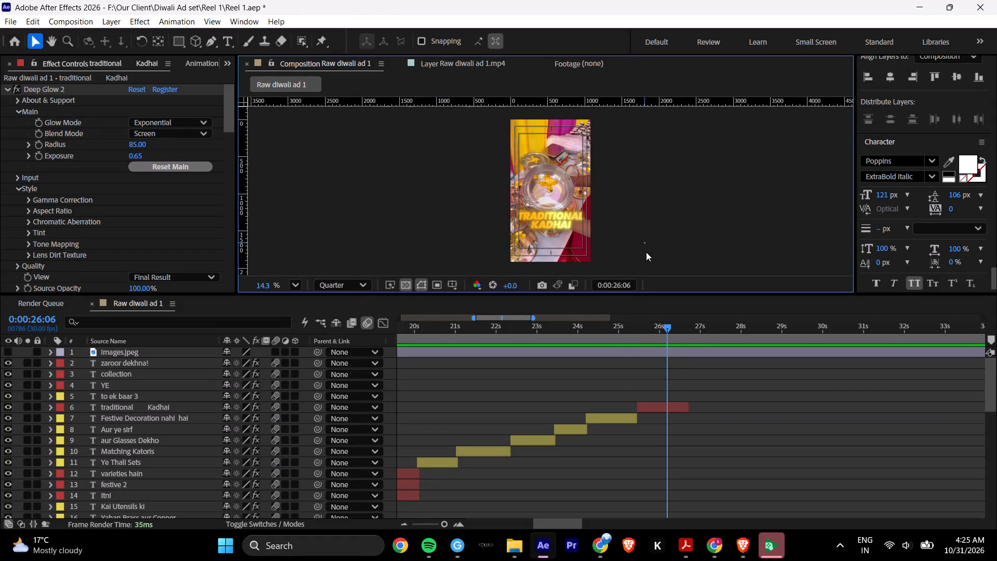
{"action": "key", "text": "space"}
{"action": "key", "text": "space"}
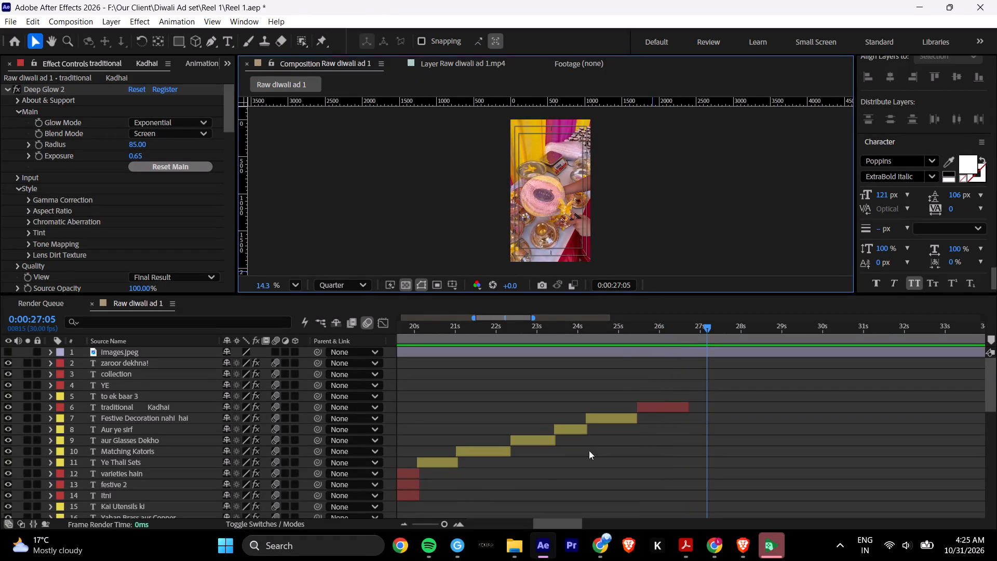
{"action": "left_click", "coordinate": [460, 524]}
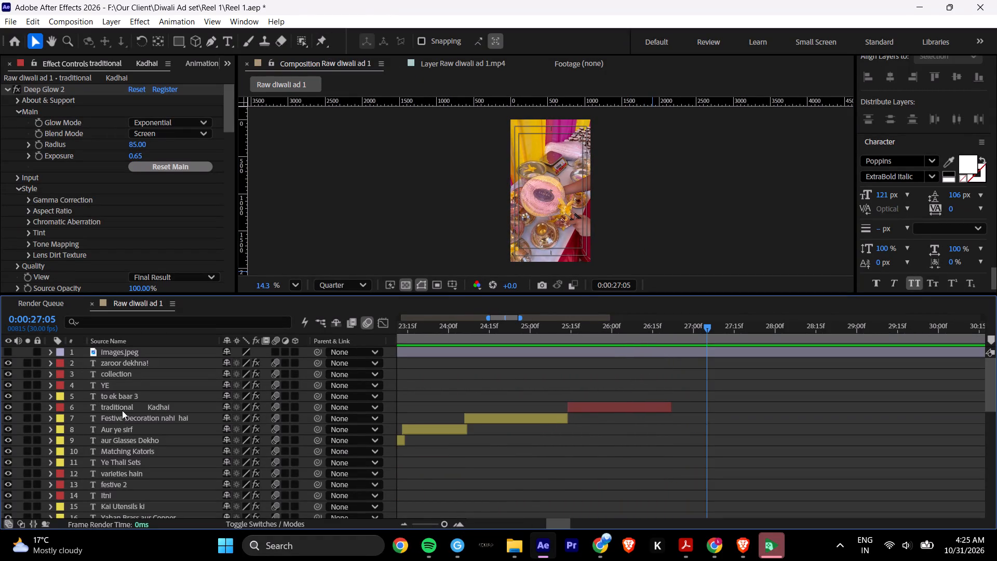
{"action": "left_click_drag", "start_coordinate": [162, 410], "coordinate": [164, 505]}
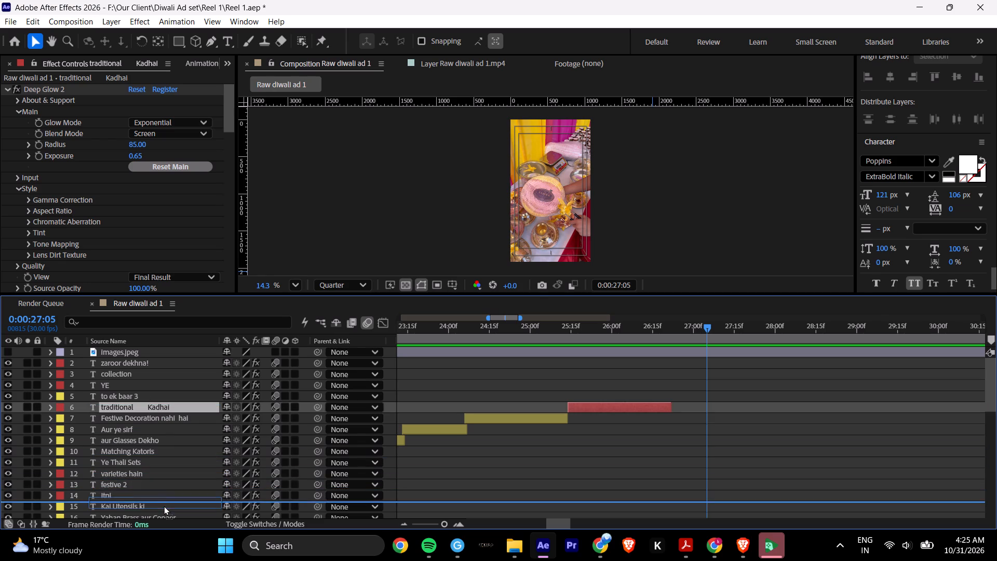
{"action": "left_click_drag", "start_coordinate": [164, 505], "coordinate": [164, 512]}
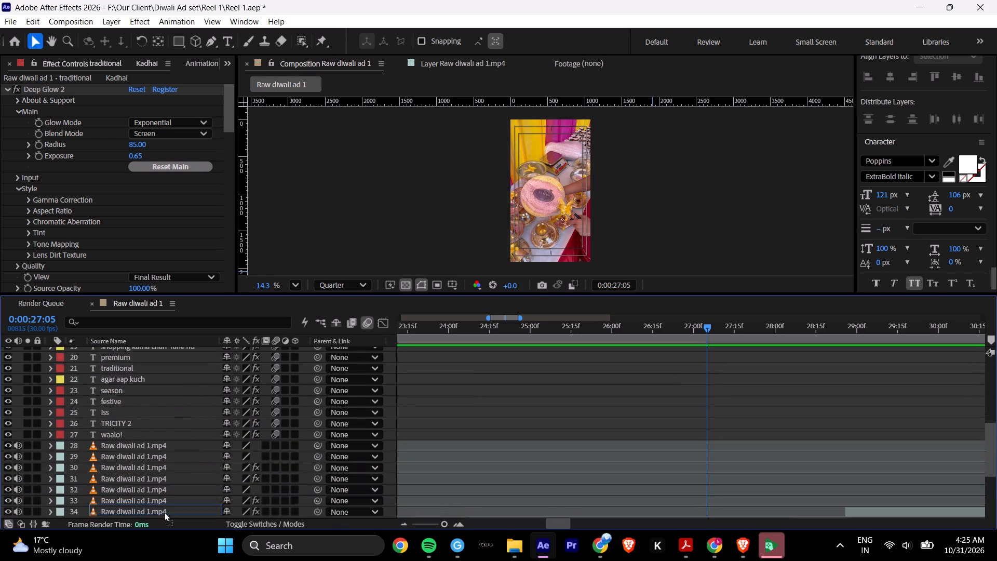
{"action": "left_click_drag", "start_coordinate": [164, 512], "coordinate": [183, 460]}
{"action": "scroll", "coordinate": [448, 441], "scroll_direction": "down", "scroll_amount": 2, "text": "shift"}
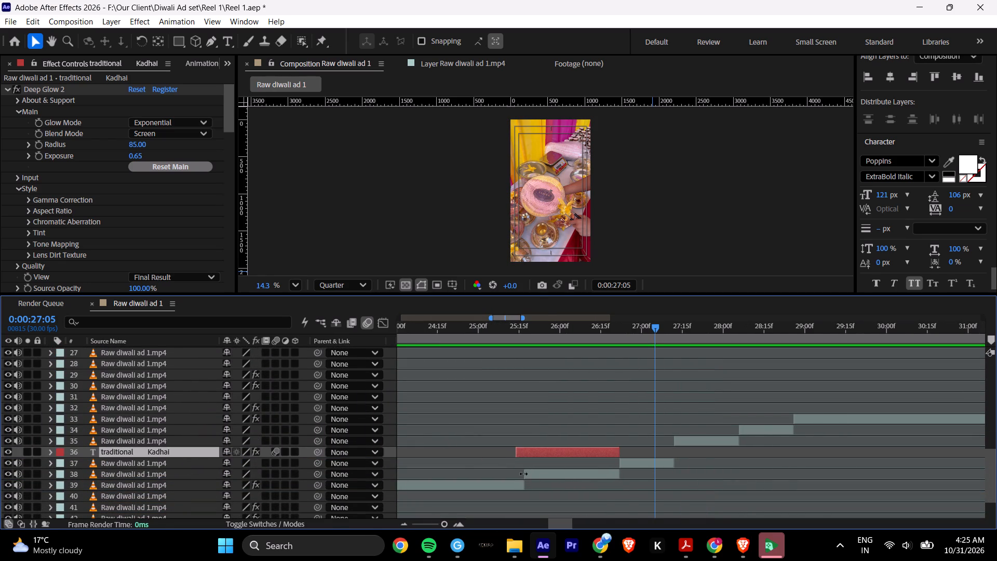
{"action": "left_click_drag", "start_coordinate": [172, 452], "coordinate": [176, 470]}
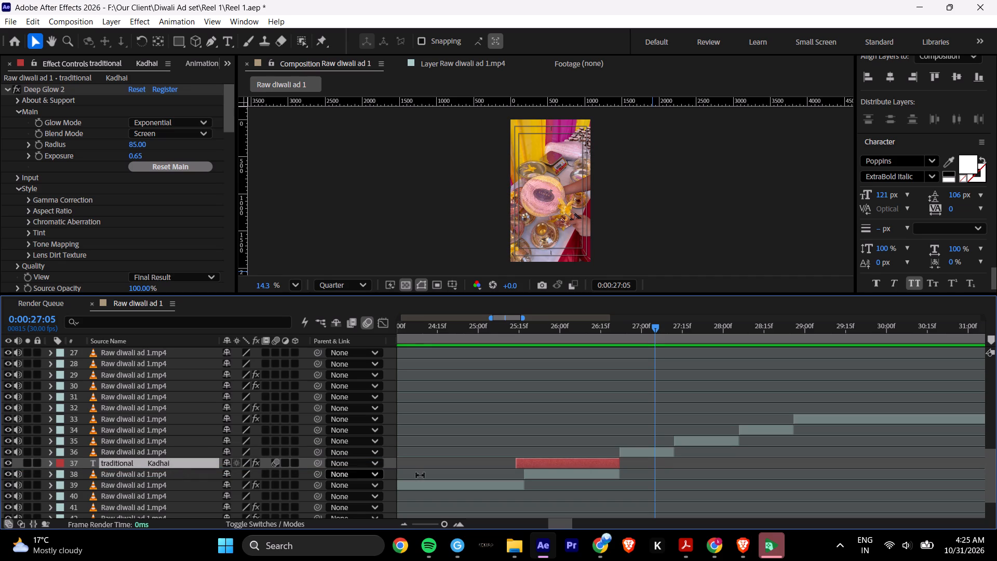
Duplicate the "traditional Kadhai" caption, place the copy above the following video clip, and shift and trim it to match that clip's duration.
{"action": "key", "text": "ctrl+d"}
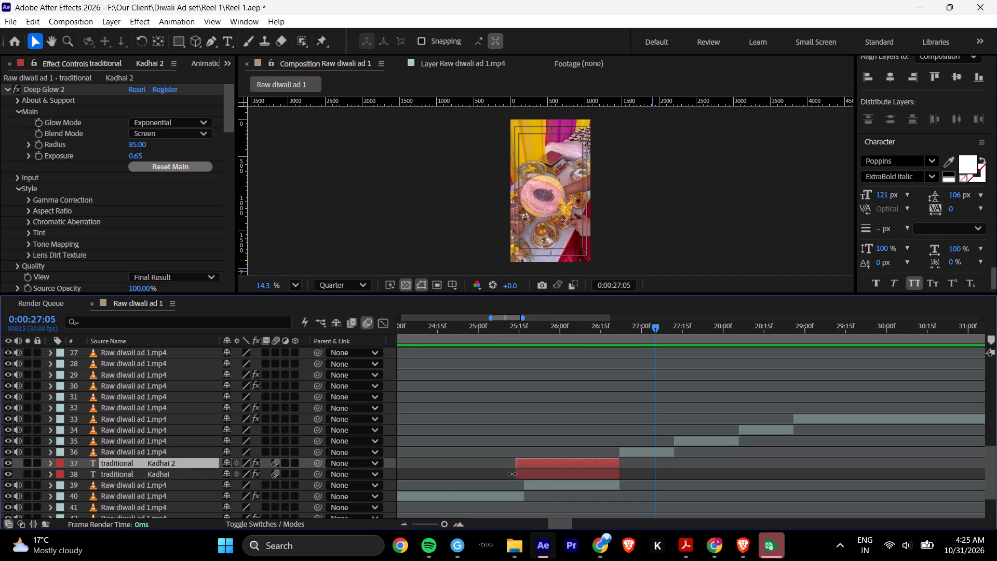
{"action": "left_click_drag", "start_coordinate": [148, 460], "coordinate": [157, 444]}
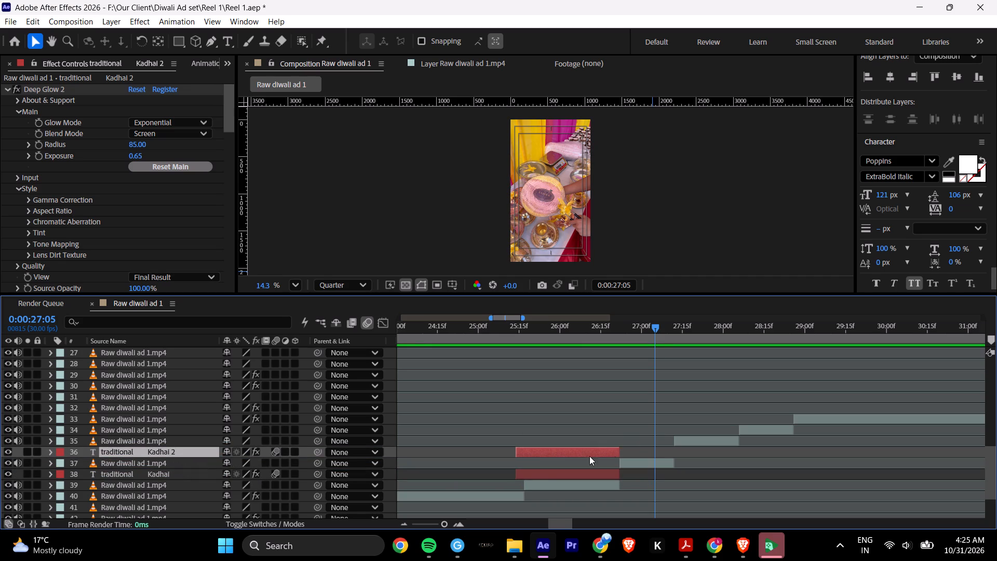
{"action": "left_click_drag", "start_coordinate": [545, 449], "coordinate": [645, 454]}
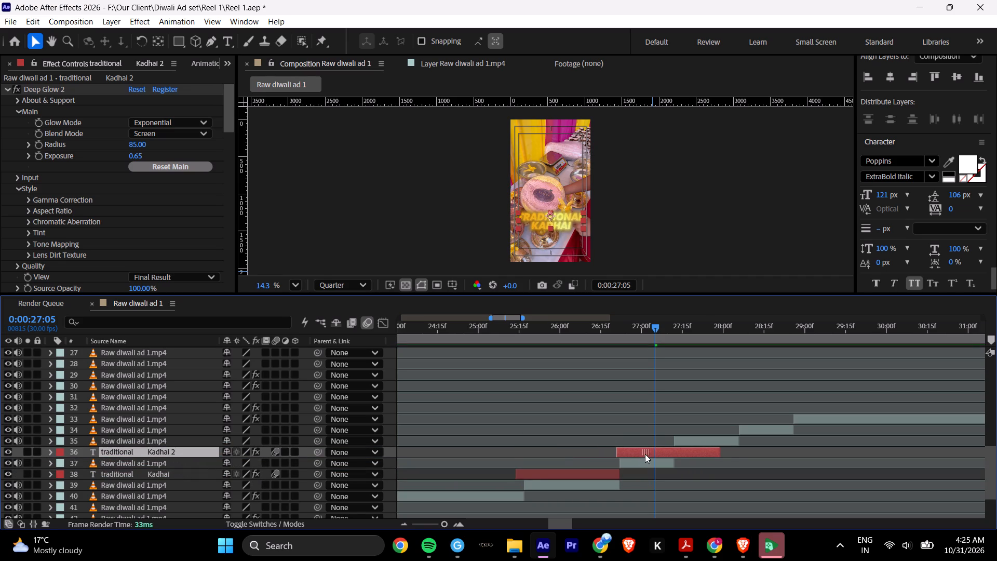
{"action": "left_click_drag", "start_coordinate": [719, 453], "coordinate": [672, 451]}
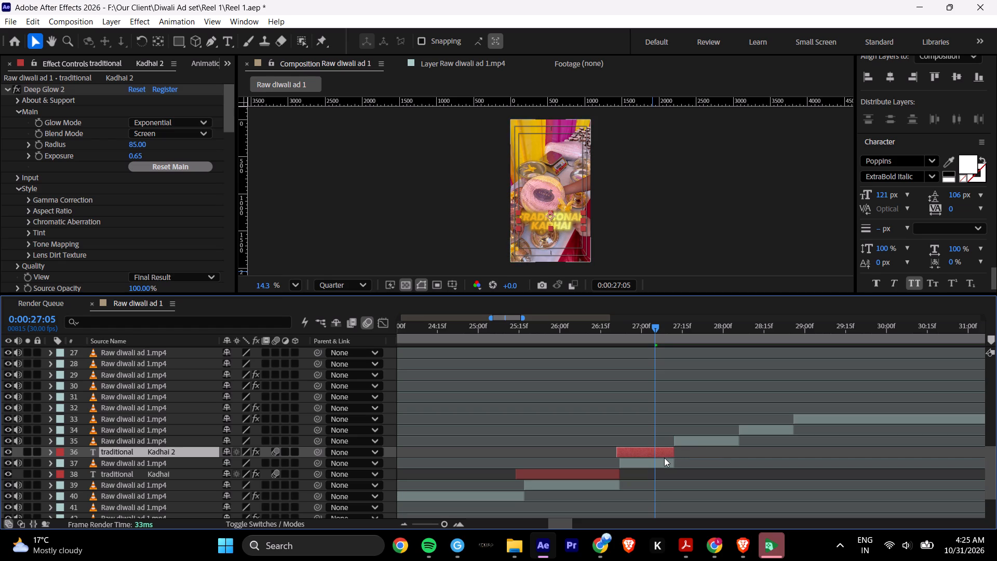
{"action": "key", "text": "u"}
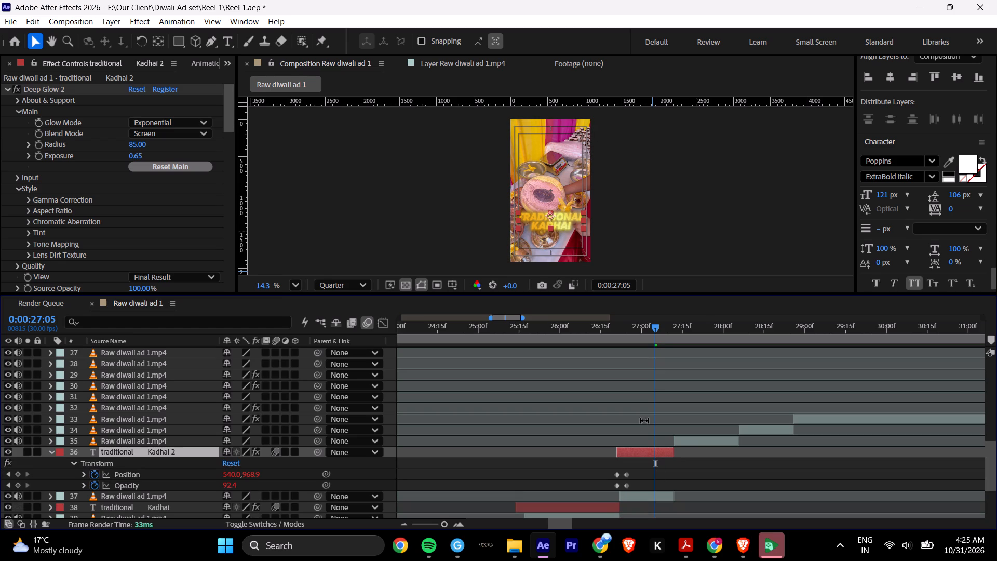
{"action": "key", "text": "u"}
Copy "tawa," from the Daily use line of the PDF script and replace the duplicated caption's text with "tawa", without the comma.
{"action": "left_click", "coordinate": [688, 550]}
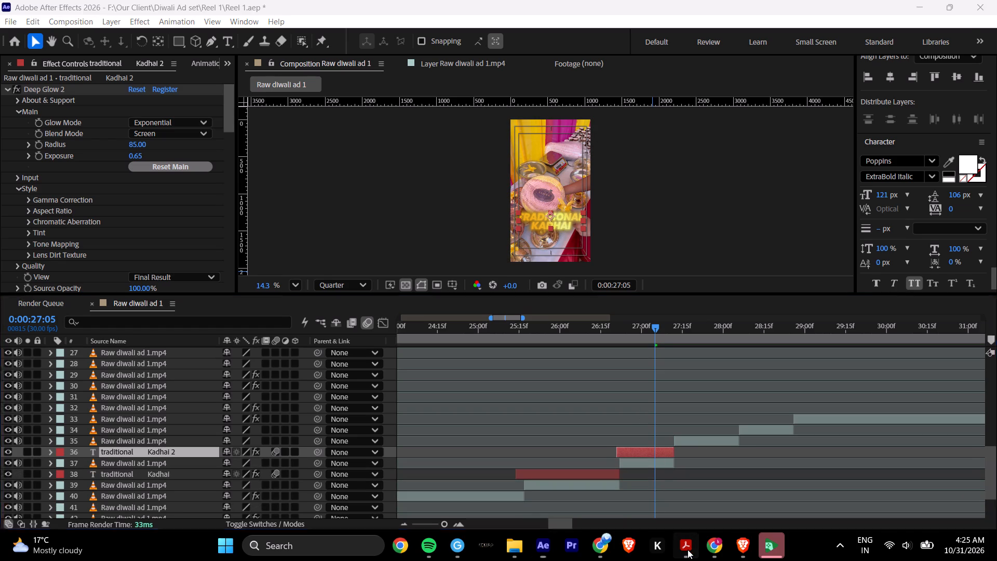
{"action": "scroll", "coordinate": [571, 368], "scroll_direction": "down", "scroll_amount": 3}
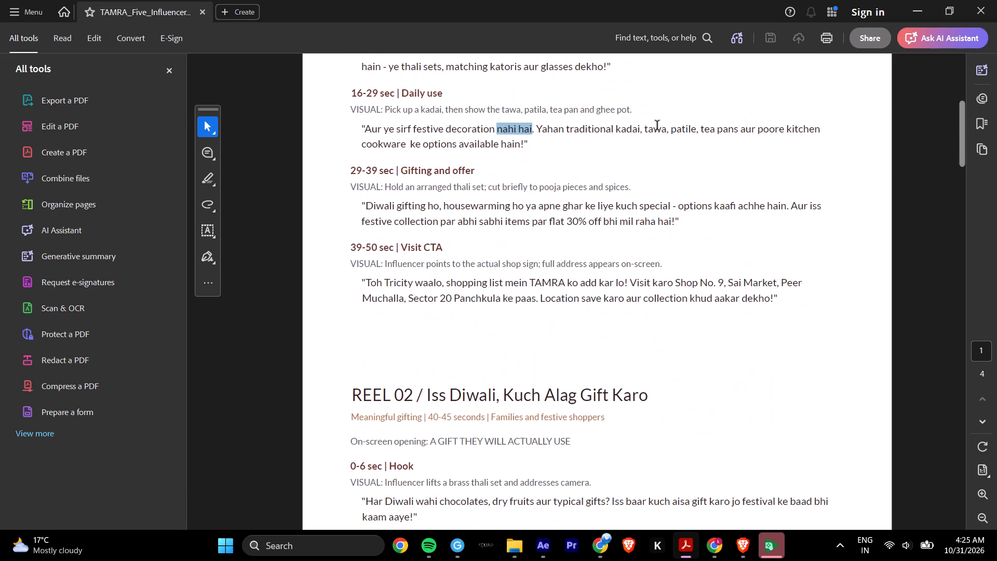
{"action": "double_click", "coordinate": [657, 126]}
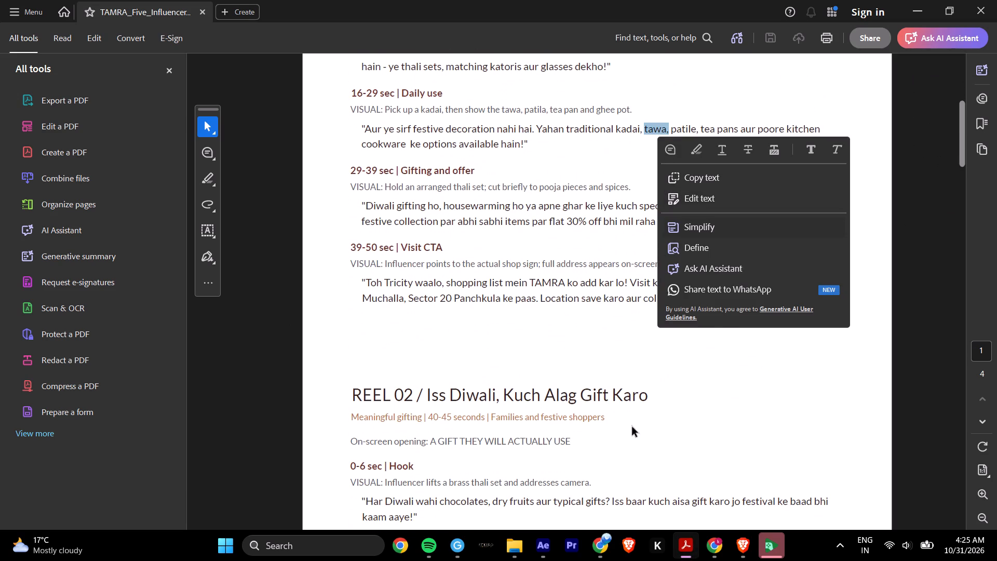
{"action": "key", "text": "ctrl+c"}
{"action": "left_click", "coordinate": [547, 550]}
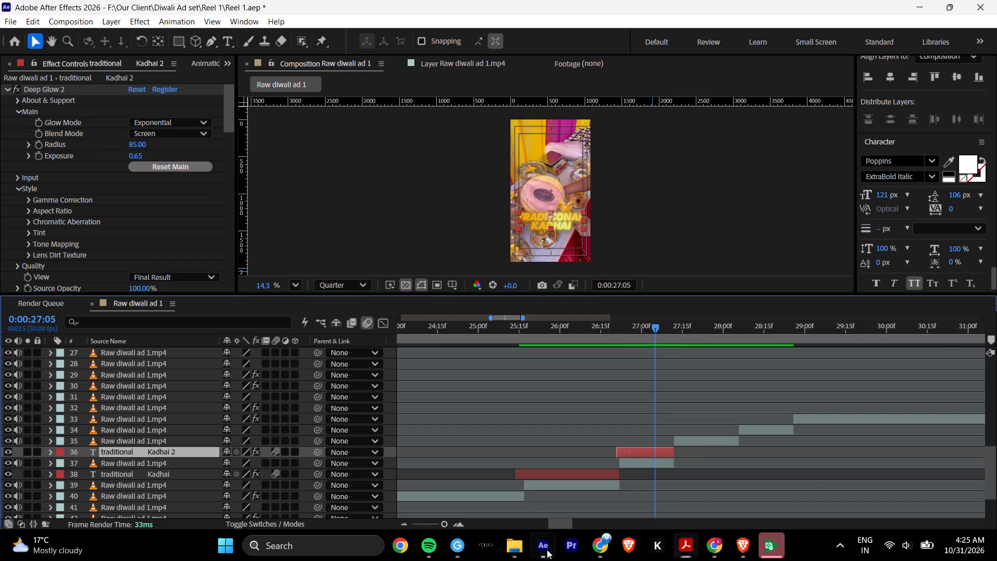
{"action": "double_click", "coordinate": [555, 220]}
{"action": "key", "text": "ctrl+v"}
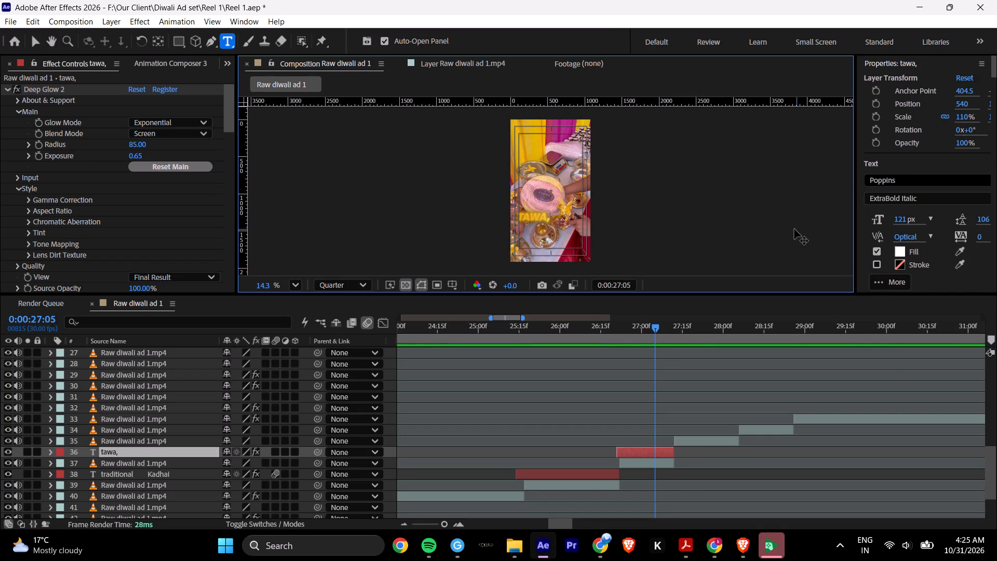
{"action": "key", "text": "BackSpace"}
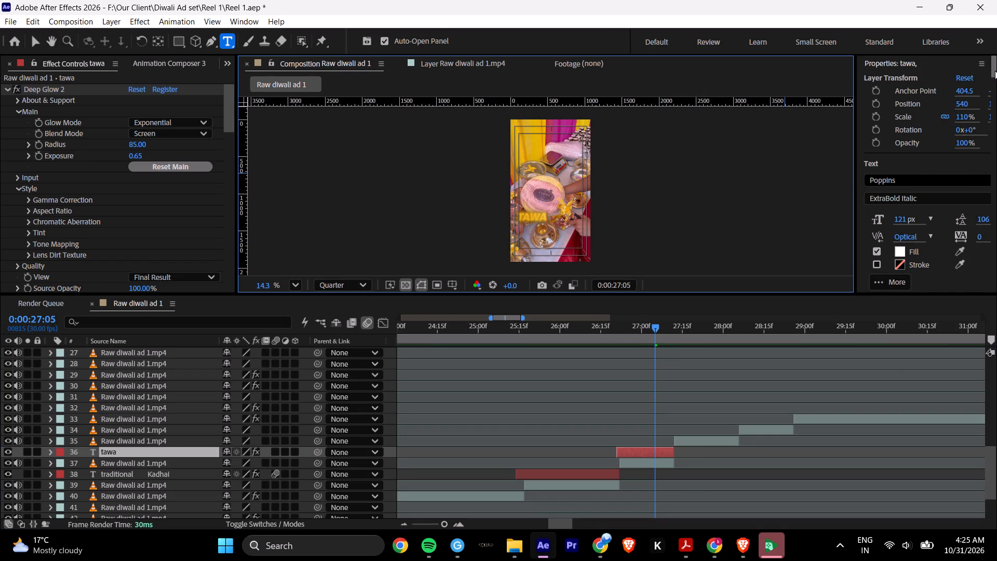
Align the "tawa" caption to the composition's horizontal centre.
{"action": "left_click_drag", "start_coordinate": [994, 68], "coordinate": [996, 217]}
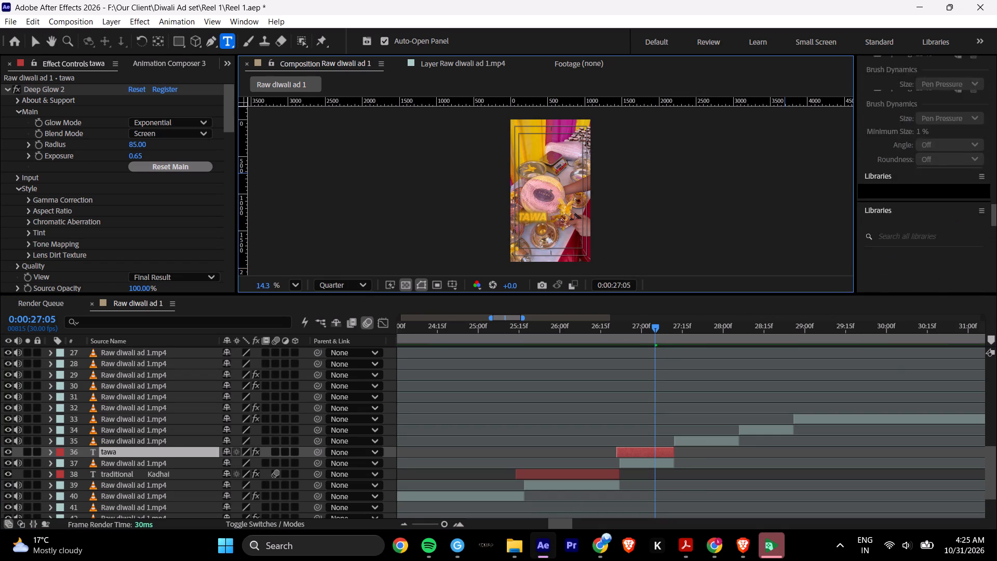
{"action": "left_click_drag", "start_coordinate": [996, 217], "coordinate": [996, 266]}
{"action": "triple_click", "coordinate": [885, 225]}
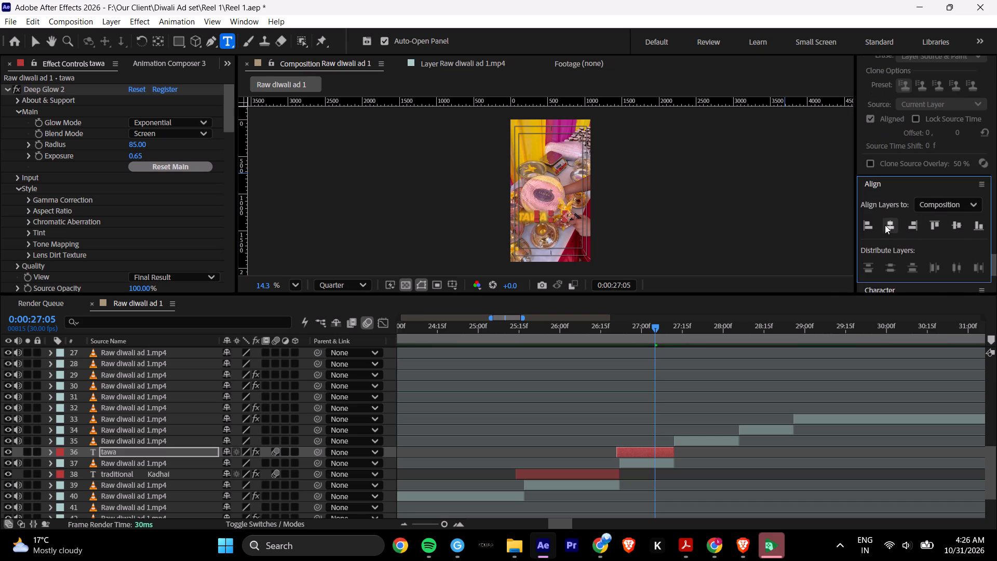
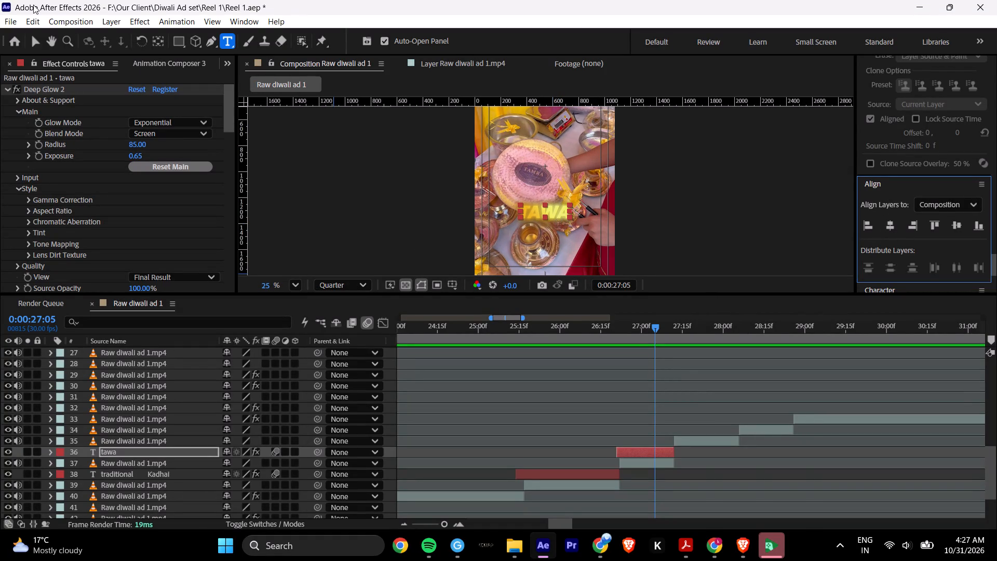
Collapse the Deep Glow 2 and 4-Color Gradient settings of the "tawa" caption.
{"action": "left_click", "coordinate": [30, 38]}
{"action": "left_click", "coordinate": [301, 285]}
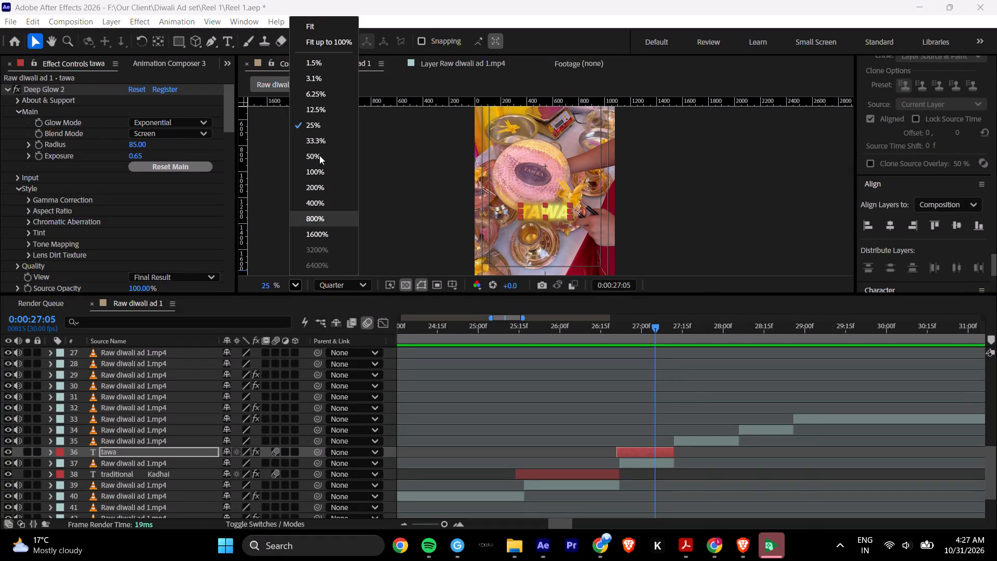
{"action": "left_click", "coordinate": [7, 83]}
{"action": "left_click", "coordinate": [6, 86]}
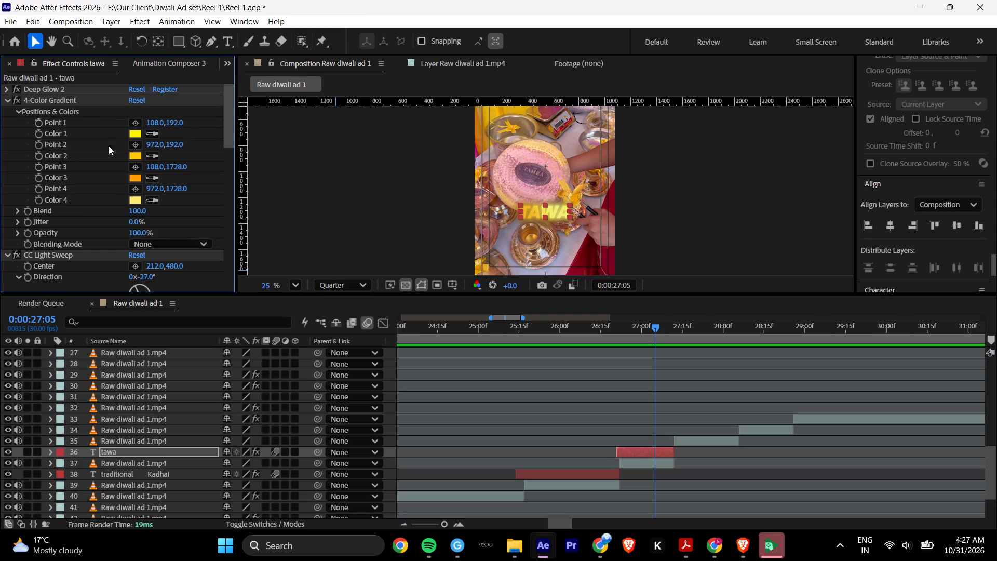
{"action": "left_click", "coordinate": [3, 104]}
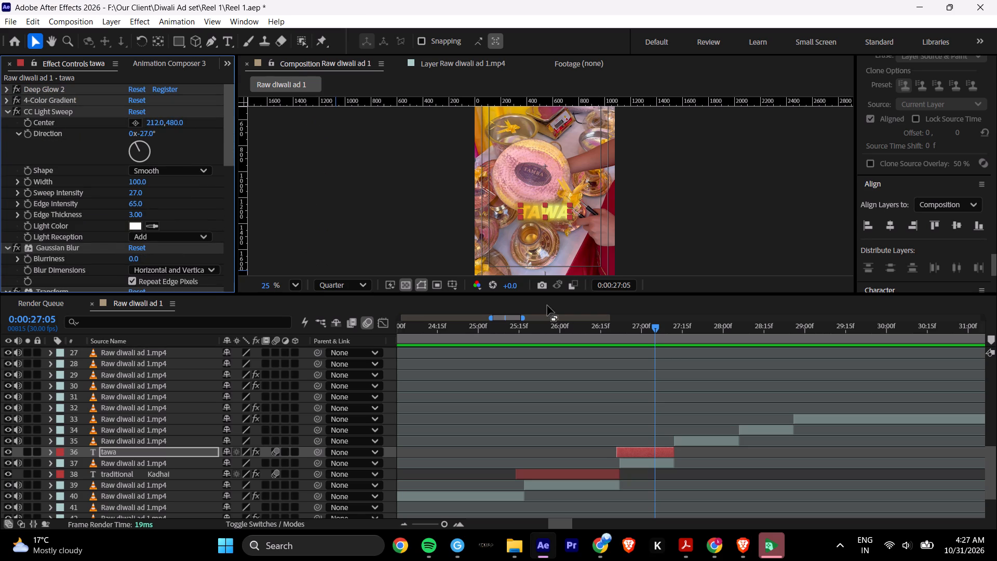
Realign the "tawa" caption to the composition's horizontal centre and centre its anchor point in the text.
{"action": "left_click", "coordinate": [710, 231]}
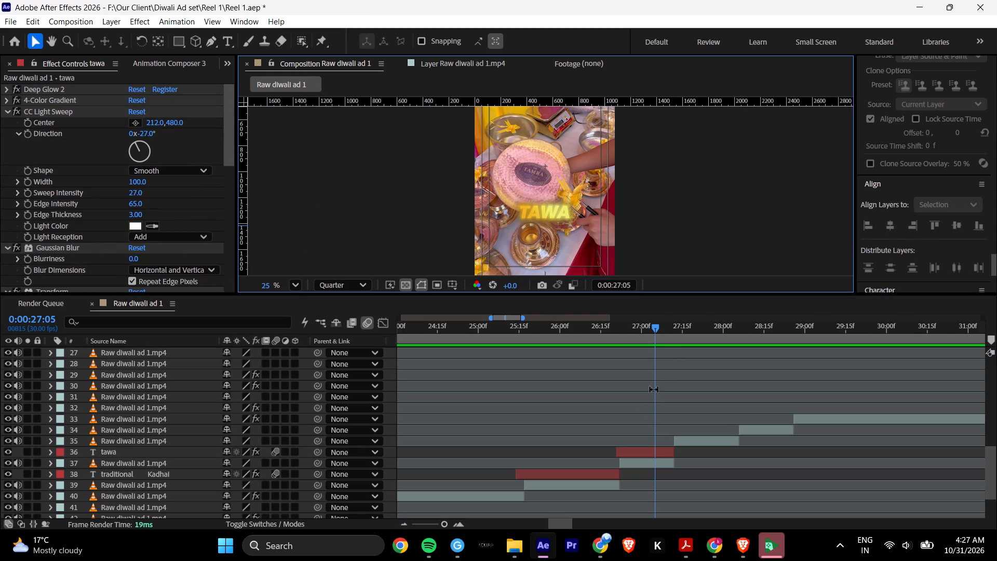
{"action": "left_click", "coordinate": [651, 452]}
{"action": "triple_click", "coordinate": [888, 229]}
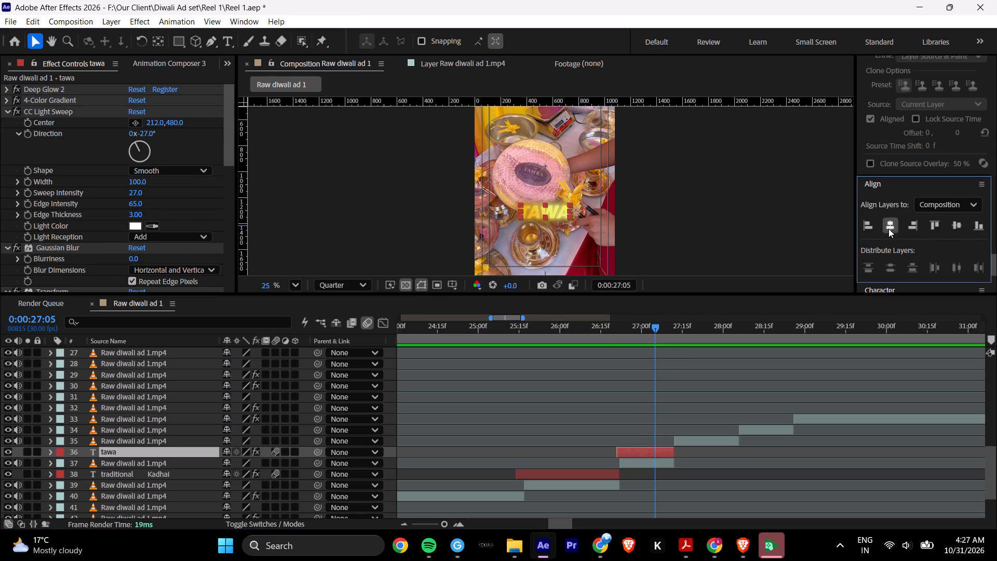
{"action": "double_click", "coordinate": [888, 229]}
{"action": "key", "text": "ctrl+alt+Home"}
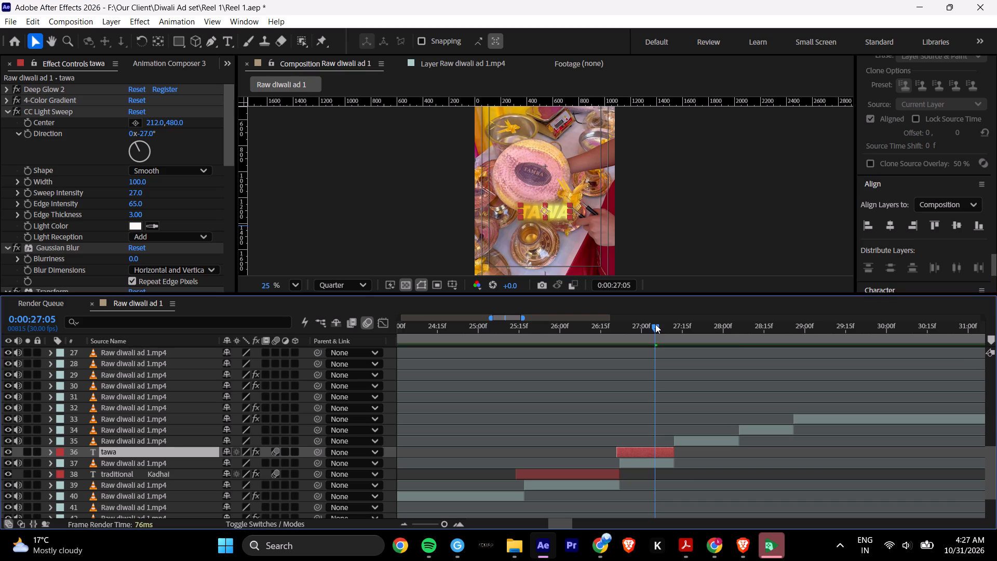
Preview the "tawa" caption from 0:00:26:10 and continue through to 0:00:27:09.
{"action": "scroll", "coordinate": [680, 477], "scroll_direction": "down", "scroll_amount": 4, "text": "shift"}
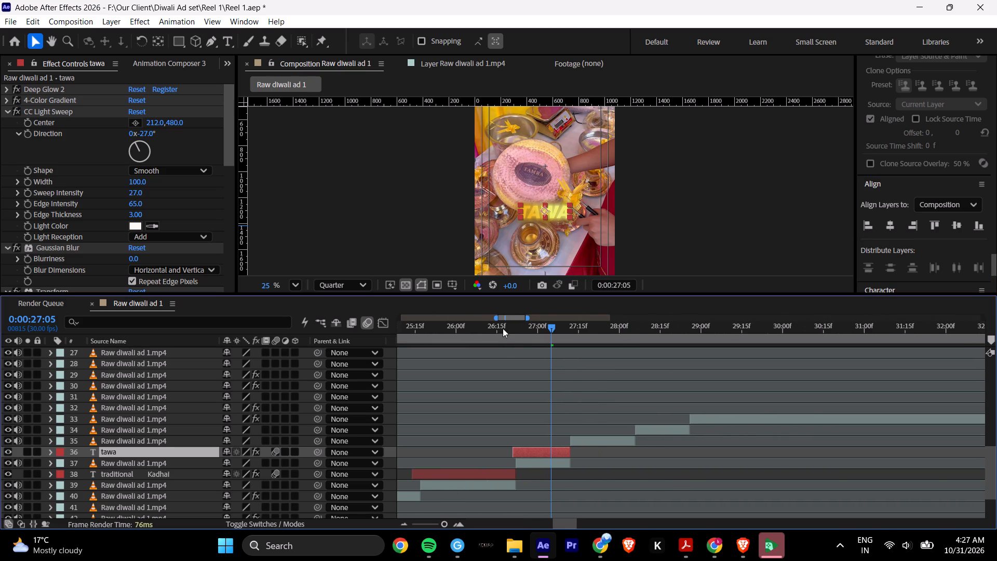
{"action": "left_click_drag", "start_coordinate": [502, 328], "coordinate": [484, 331]}
{"action": "key", "text": "space"}
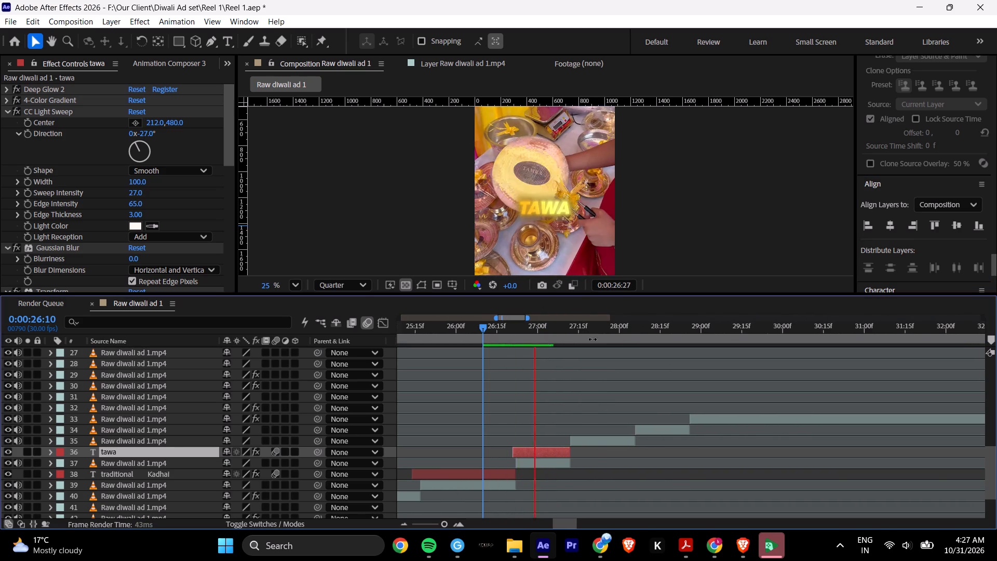
{"action": "key", "text": "space"}
{"action": "left_click_drag", "start_coordinate": [531, 325], "coordinate": [544, 330]}
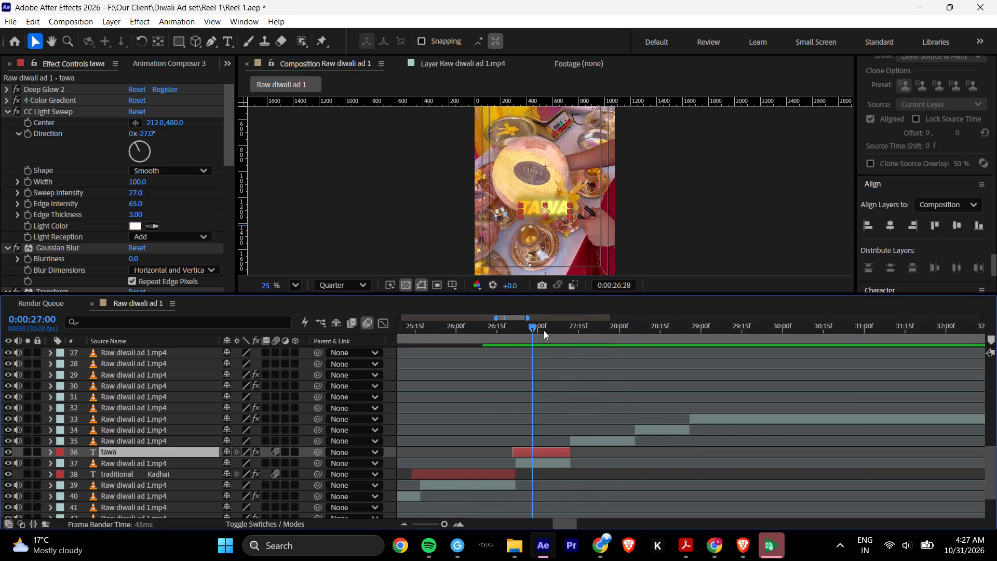
{"action": "left_click_drag", "start_coordinate": [544, 330], "coordinate": [563, 335]}
Duplicate the "tawa" caption, place the copy above the following video clip, and shift and extend it to match that clip's duration.
{"action": "key", "text": "ctrl+d"}
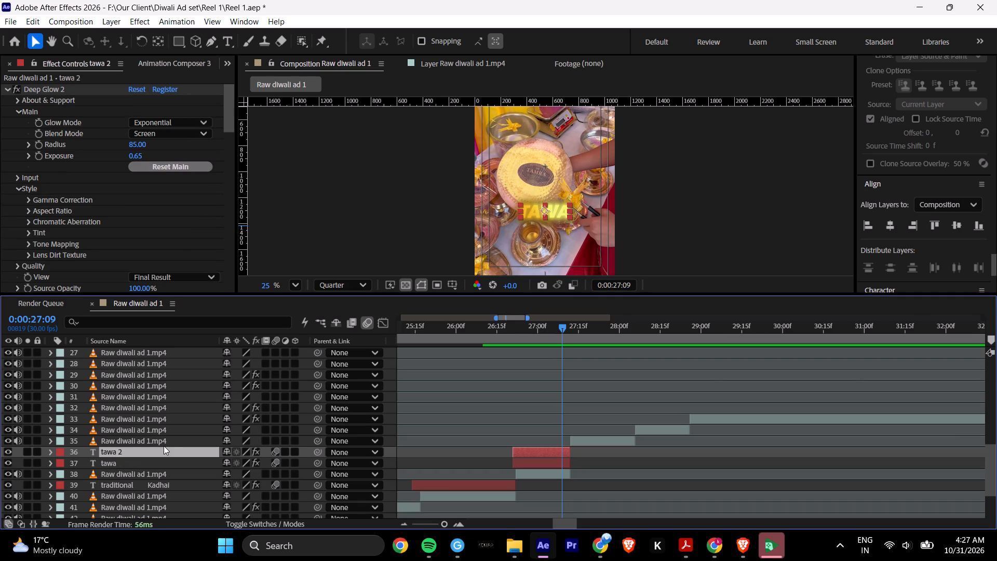
{"action": "left_click_drag", "start_coordinate": [163, 448], "coordinate": [164, 437]}
{"action": "left_click_drag", "start_coordinate": [524, 439], "coordinate": [590, 447]}
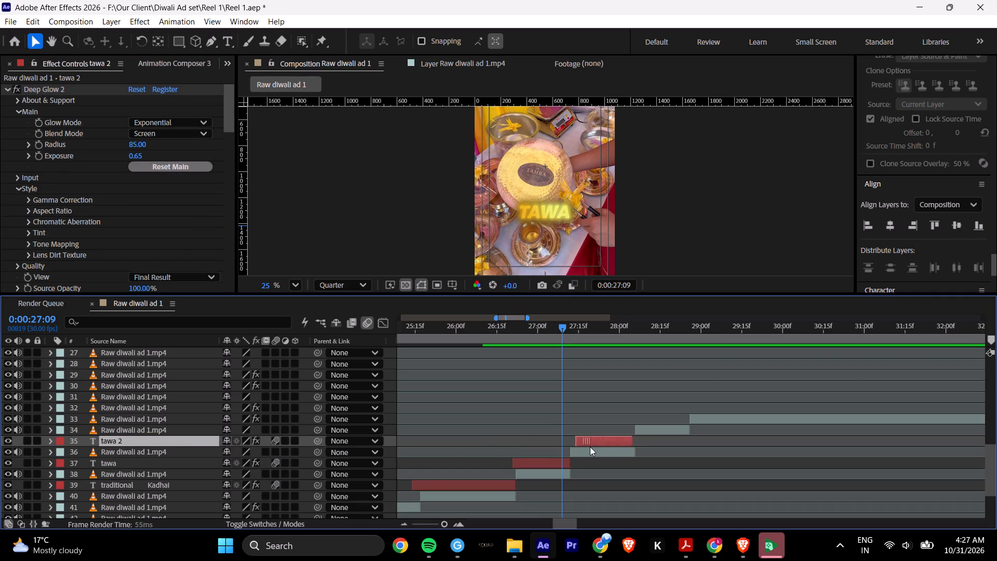
{"action": "left_click_drag", "start_coordinate": [590, 447], "coordinate": [577, 447]}
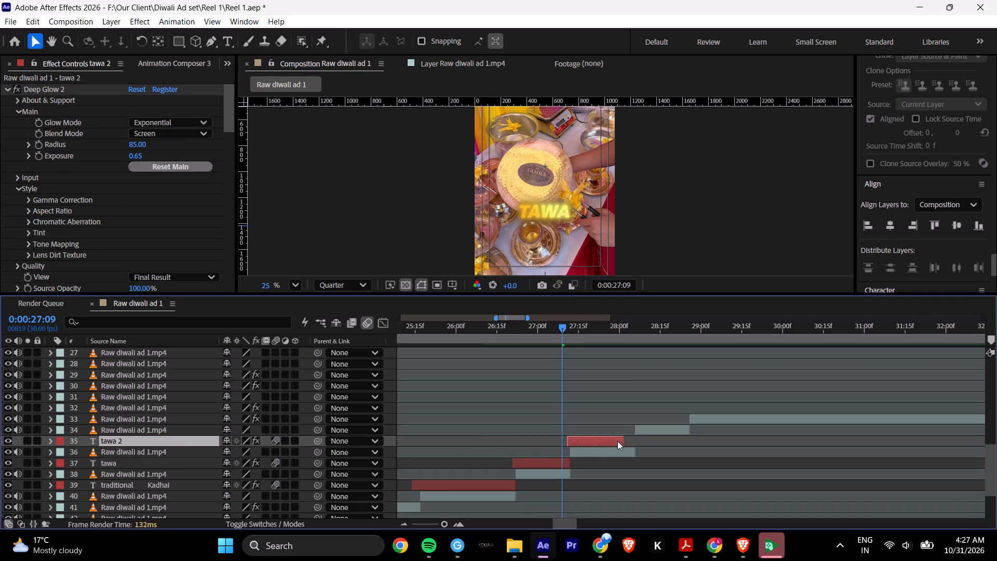
{"action": "left_click_drag", "start_coordinate": [622, 440], "coordinate": [631, 439]}
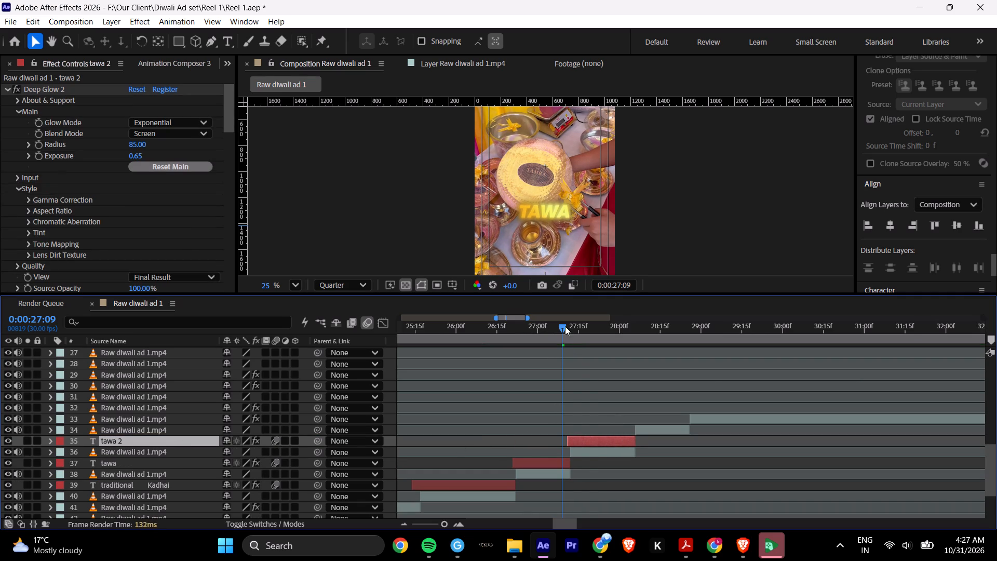
Go to 0:00:28:01 over the duplicated caption, and select "patile," in the Daily use line of the PDF script.
{"action": "left_click_drag", "start_coordinate": [570, 327], "coordinate": [621, 337]}
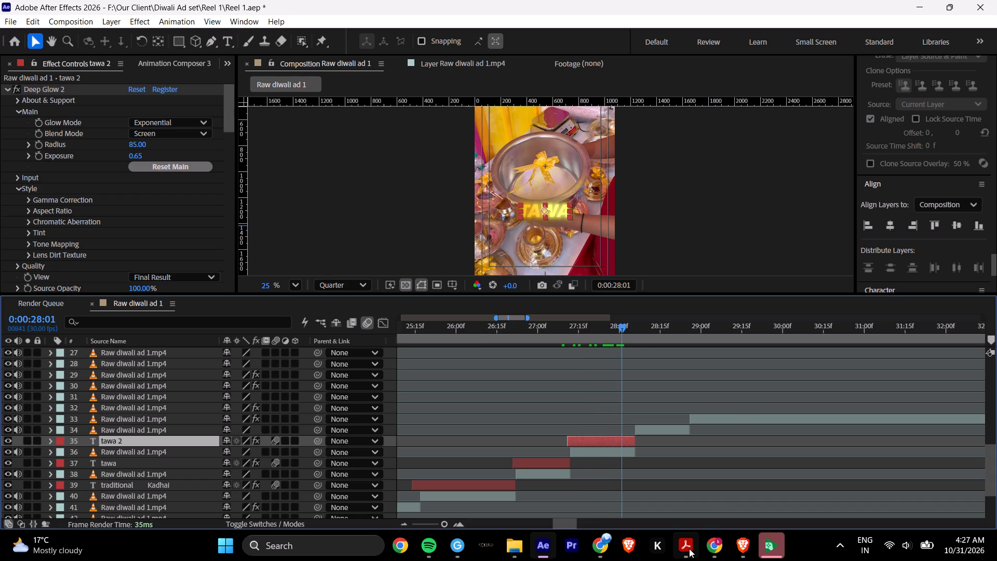
{"action": "left_click", "coordinate": [686, 550]}
{"action": "double_click", "coordinate": [688, 130]}
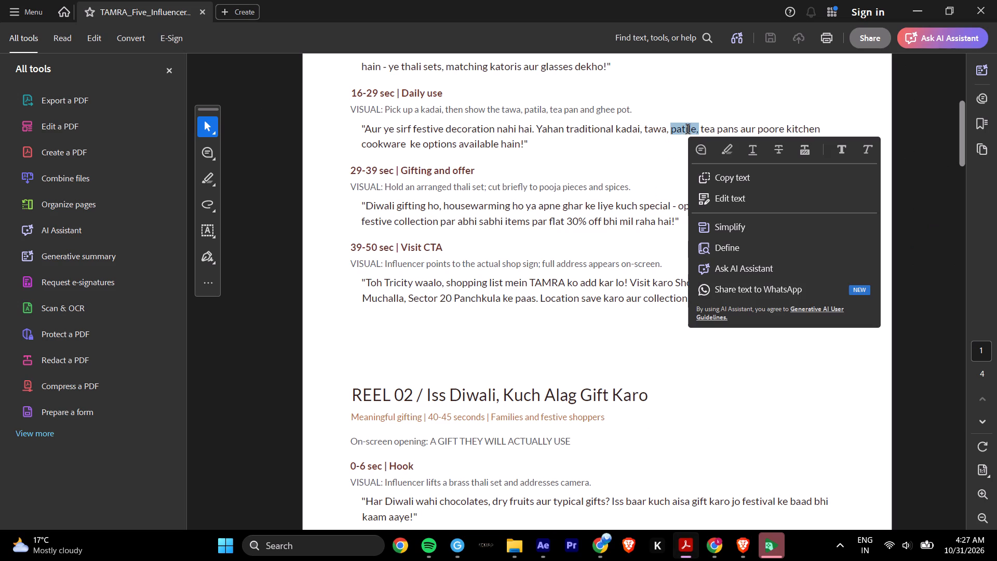
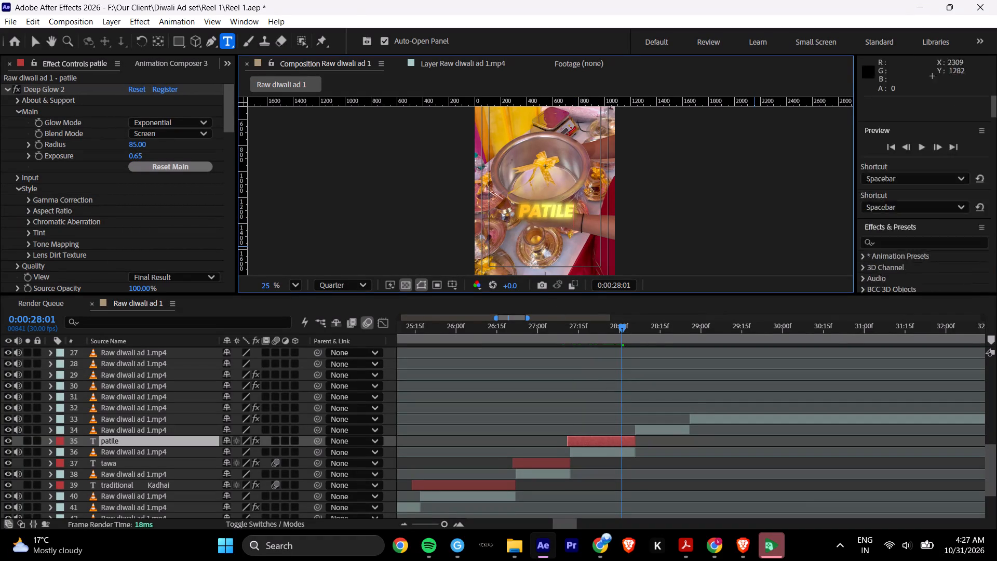
Align the "patile" caption to the composition's horizontal centre.
{"action": "left_click_drag", "start_coordinate": [996, 108], "coordinate": [996, 185]}
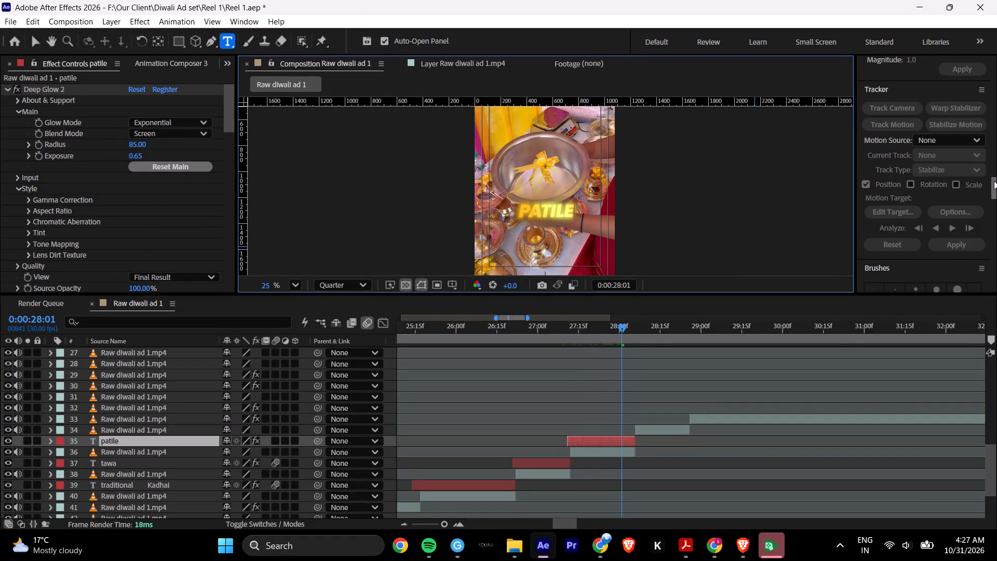
{"action": "left_click_drag", "start_coordinate": [994, 186], "coordinate": [996, 273]}
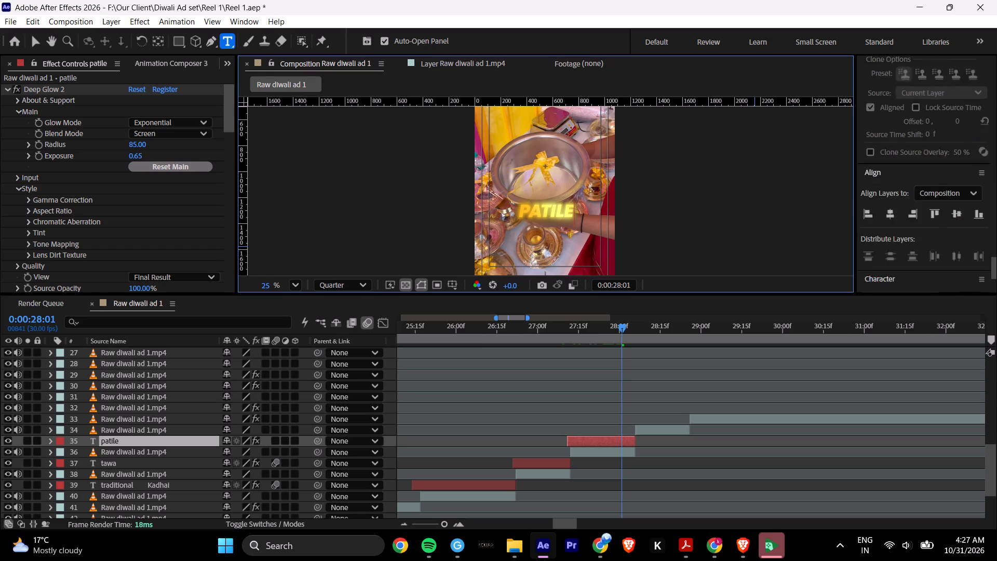
{"action": "left_click_drag", "start_coordinate": [996, 273], "coordinate": [996, 276]}
{"action": "triple_click", "coordinate": [887, 84]}
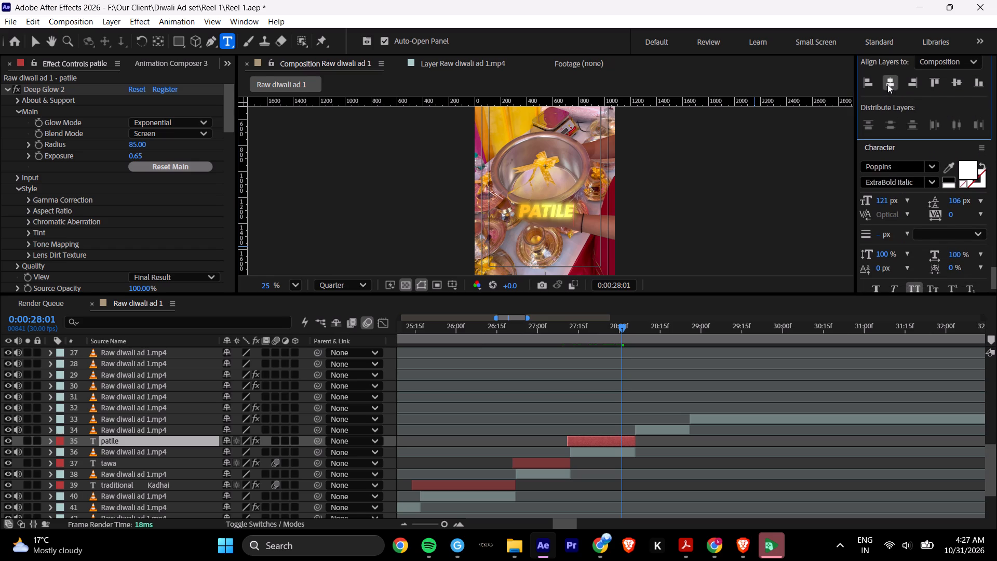
{"action": "triple_click", "coordinate": [887, 84]}
Preview the "tawa" and "patile" captions from 0:00:26:18 through to 0:00:28:23.
{"action": "left_click_drag", "start_coordinate": [580, 323], "coordinate": [576, 324]}
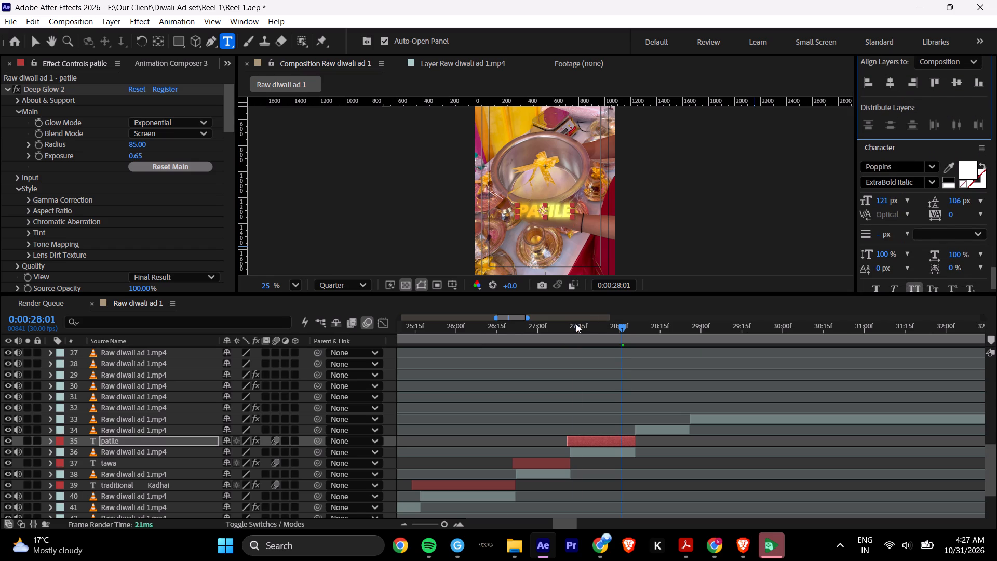
{"action": "left_click_drag", "start_coordinate": [576, 324], "coordinate": [504, 331]}
{"action": "key", "text": "space"}
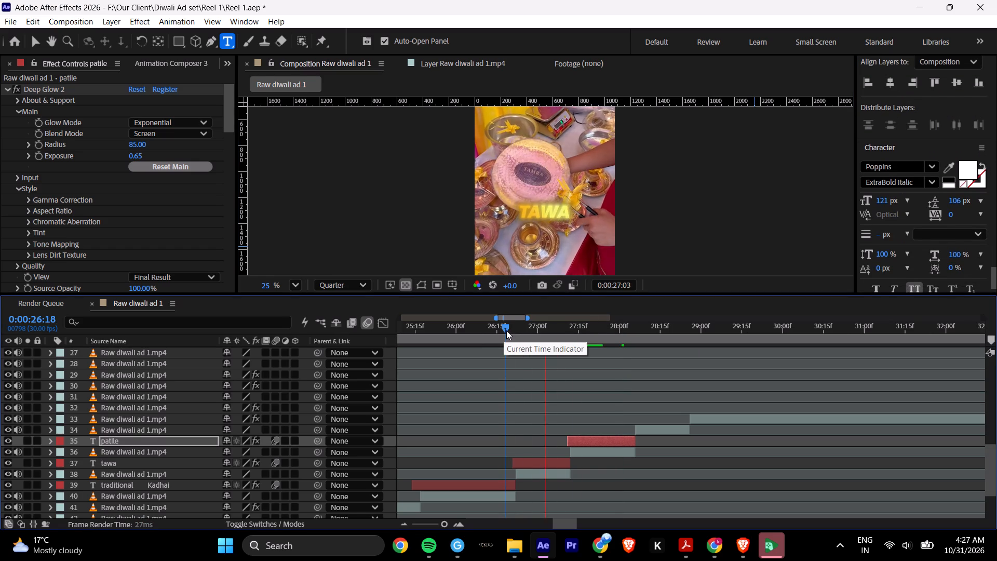
{"action": "key", "text": "space"}
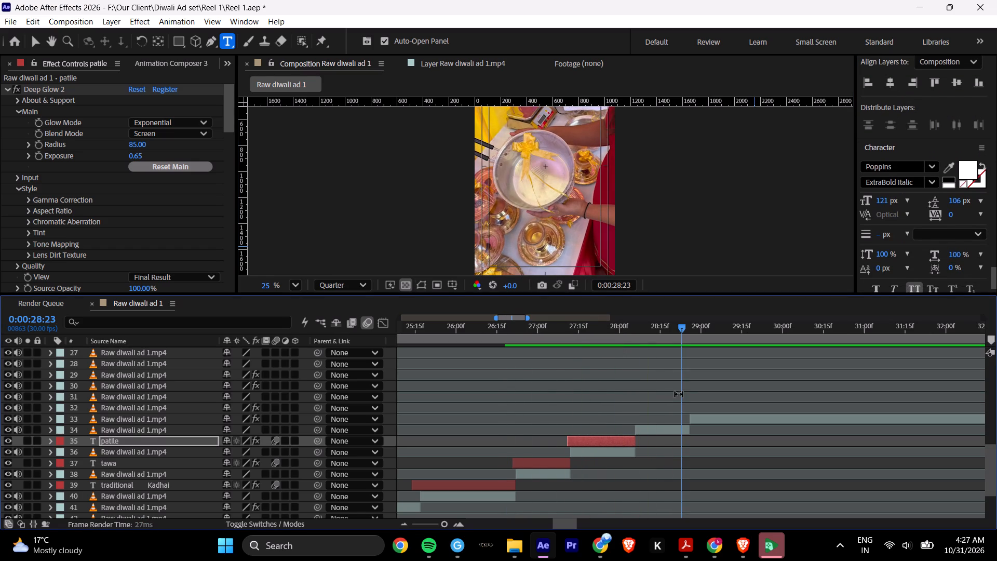
Duplicate the "patile" caption, place the copy above the following video clip, and shift and trim it to end with that clip.
{"action": "left_click_drag", "start_coordinate": [671, 324], "coordinate": [622, 343]}
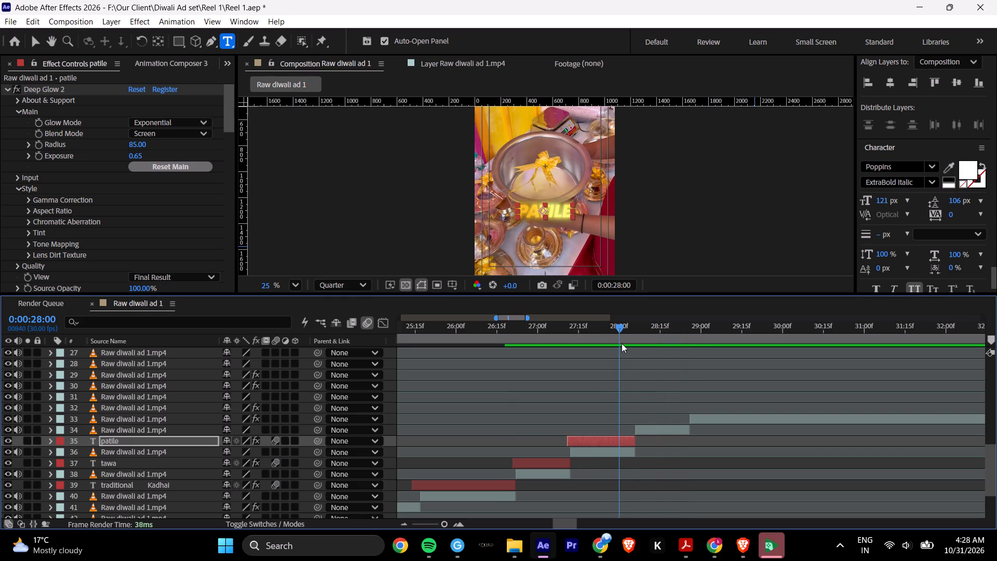
{"action": "left_click_drag", "start_coordinate": [622, 343], "coordinate": [634, 344]}
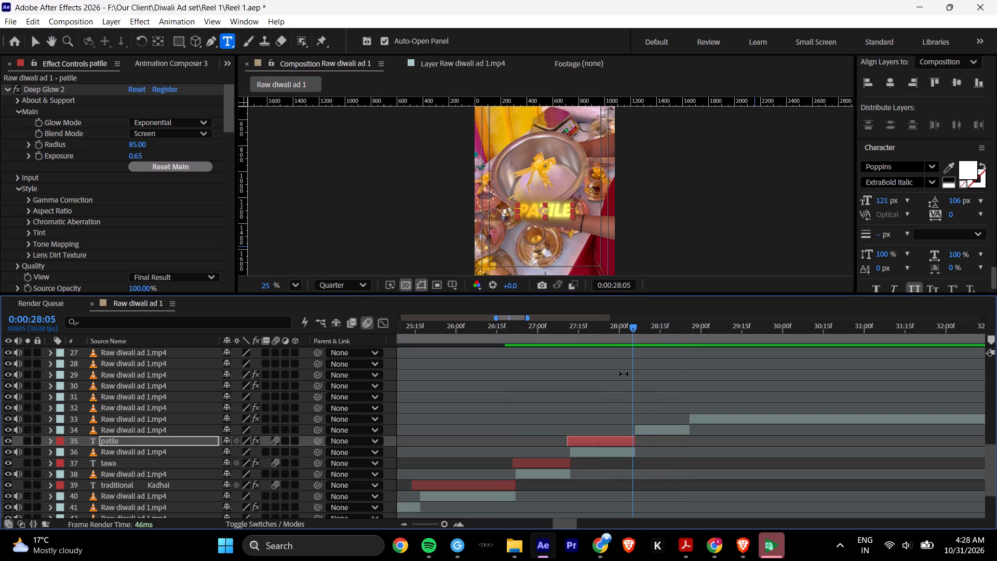
{"action": "key", "text": "ctrl+d"}
{"action": "left_click_drag", "start_coordinate": [155, 439], "coordinate": [161, 423]}
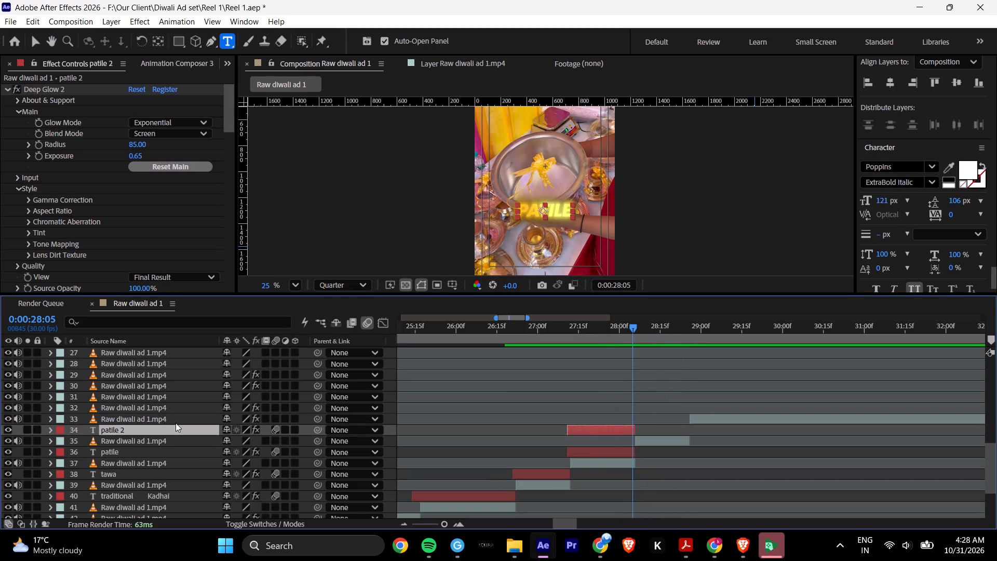
{"action": "left_click_drag", "start_coordinate": [588, 431], "coordinate": [650, 425]}
{"action": "left_click_drag", "start_coordinate": [696, 434], "coordinate": [689, 433]}
Replace the duplicated caption's text with "tea pans", copied from the Daily use line of the PDF script in Acrobat.
{"action": "left_click_drag", "start_coordinate": [637, 329], "coordinate": [662, 331]}
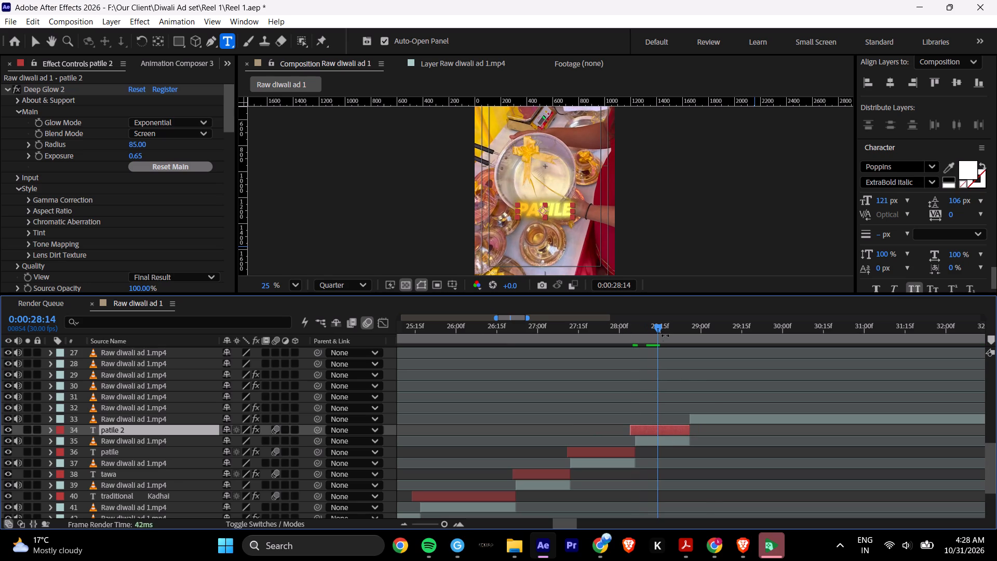
{"action": "left_click", "coordinate": [684, 547]}
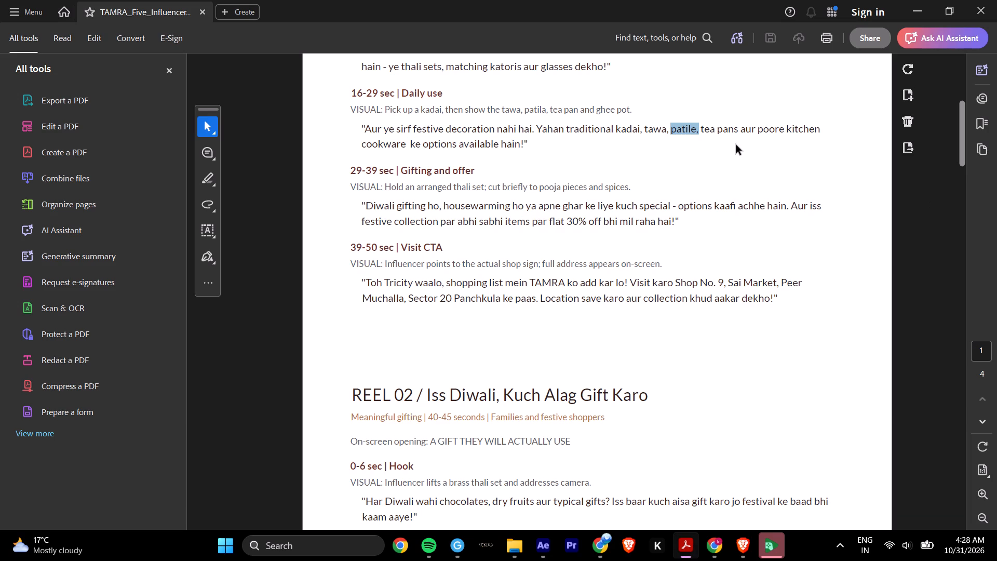
{"action": "left_click", "coordinate": [736, 145]}
{"action": "left_click_drag", "start_coordinate": [702, 129], "coordinate": [736, 132]}
{"action": "key", "text": "ctrl+c"}
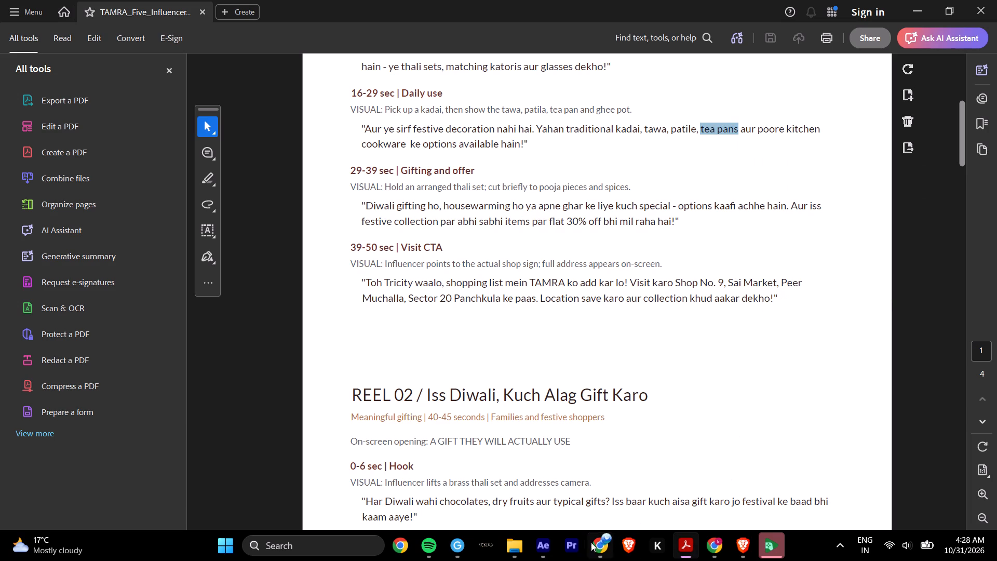
{"action": "left_click", "coordinate": [548, 549]}
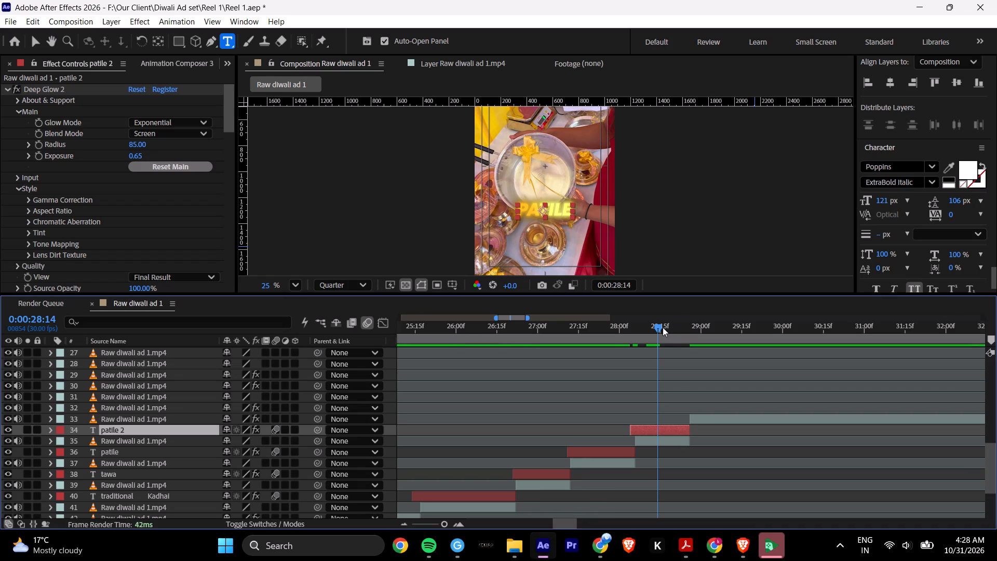
{"action": "double_click", "coordinate": [656, 430]}
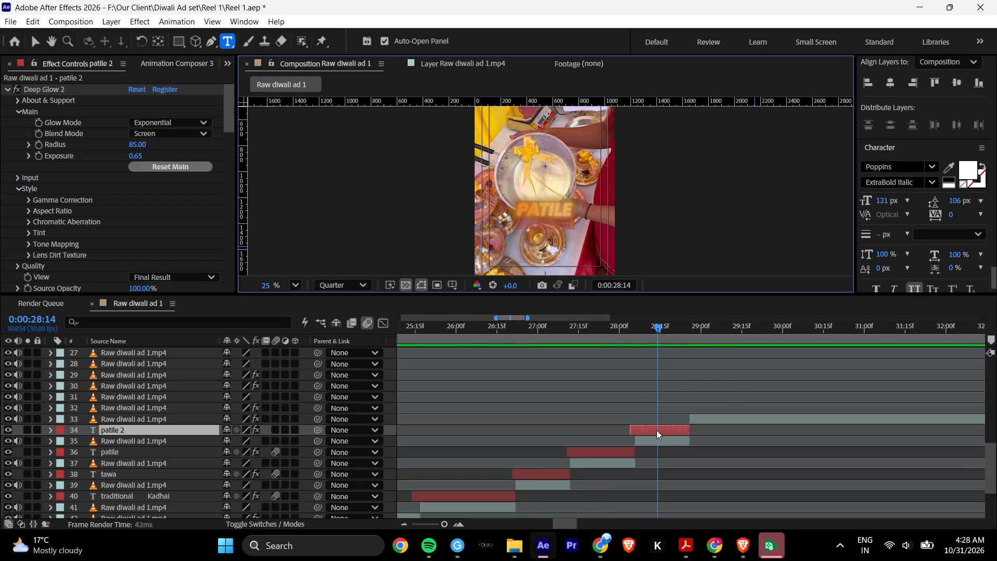
{"action": "key", "text": "ctrl+v"}
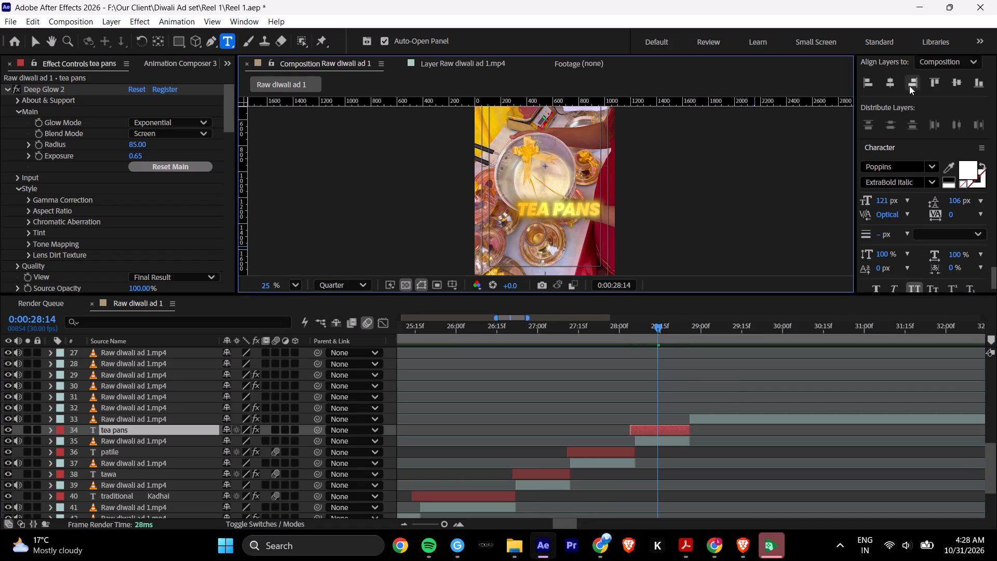
Align the "tea pans" caption to the composition's horizontal centre.
{"action": "left_click", "coordinate": [894, 83]}
{"action": "left_click", "coordinate": [894, 82]}
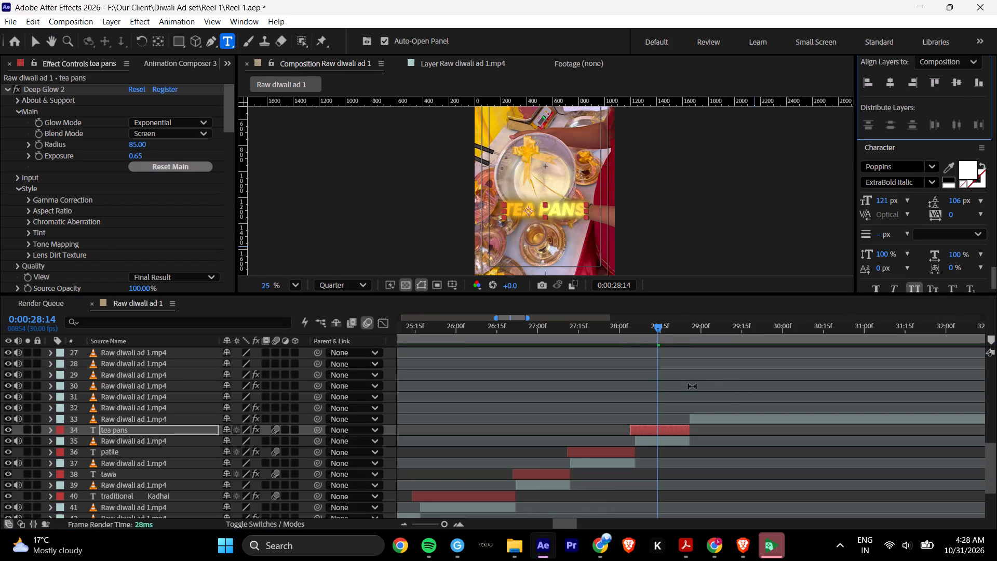
Preview the "tea pans" caption from 0:00:28:04 and continue through to 0:00:31:08.
{"action": "left_click_drag", "start_coordinate": [658, 324], "coordinate": [630, 332]}
{"action": "key", "text": "space"}
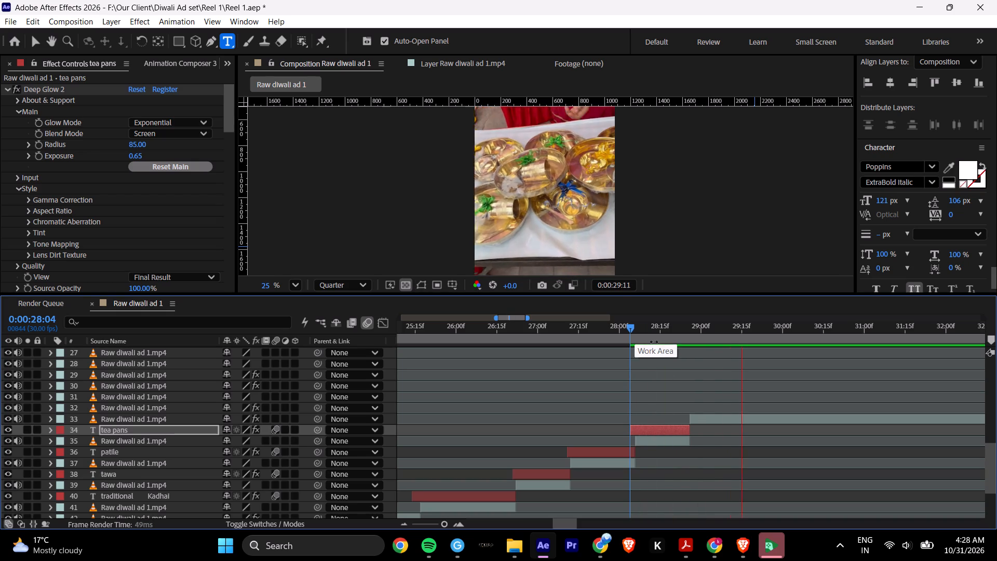
{"action": "key", "text": "space"}
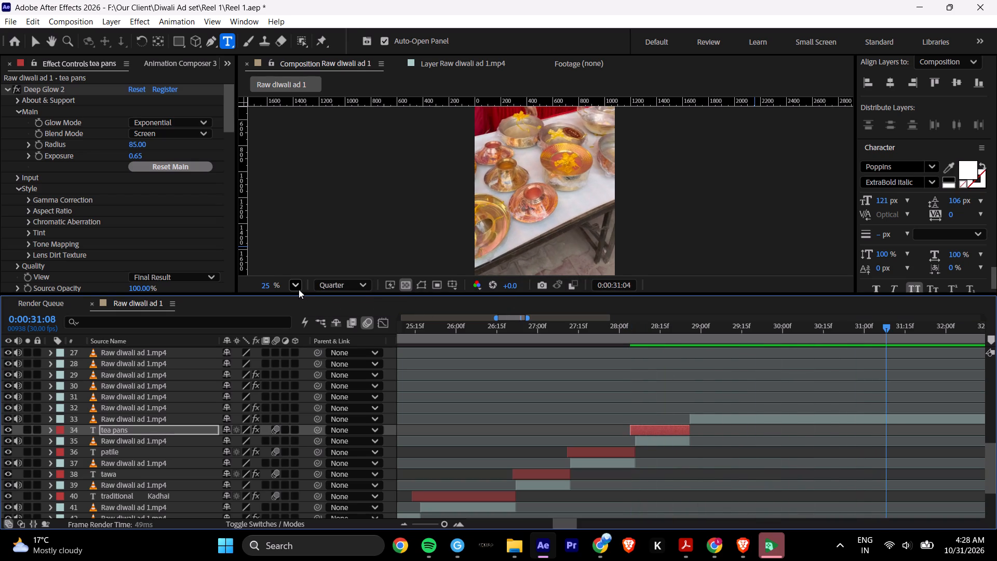
Duplicate the "Festive Decoration nahi hai" caption and shift the copy to start at 0:00:28:26.
{"action": "left_click", "coordinate": [299, 289]}
{"action": "left_click", "coordinate": [341, 48]}
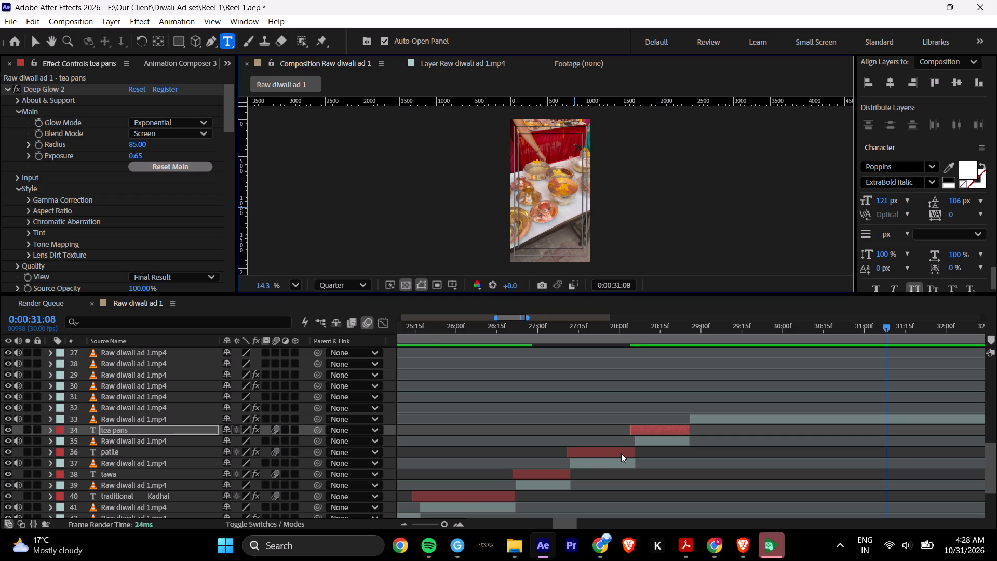
{"action": "left_click_drag", "start_coordinate": [699, 326], "coordinate": [692, 328]}
{"action": "scroll", "coordinate": [677, 392], "scroll_direction": "up", "scroll_amount": 11}
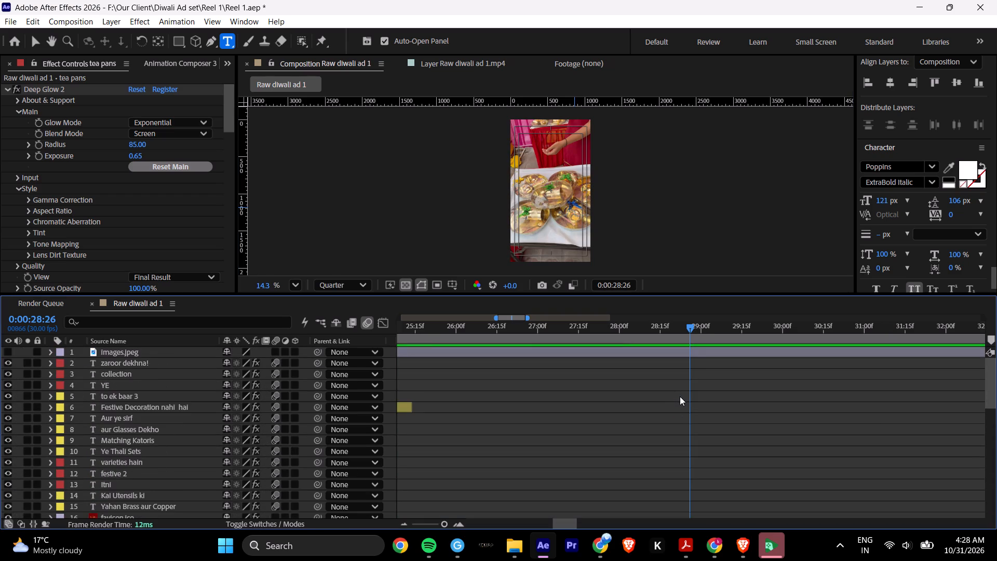
{"action": "scroll", "coordinate": [680, 396], "scroll_direction": "up", "scroll_amount": 2}
{"action": "left_click", "coordinate": [410, 407]}
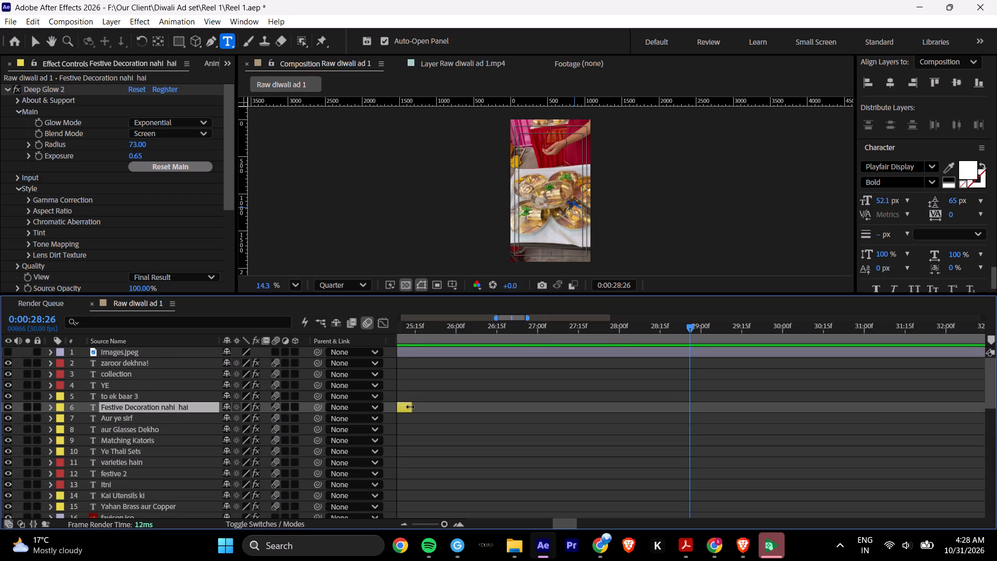
{"action": "key", "text": "ctrl+d"}
{"action": "scroll", "coordinate": [470, 447], "scroll_direction": "up", "scroll_amount": 4, "text": "shift"}
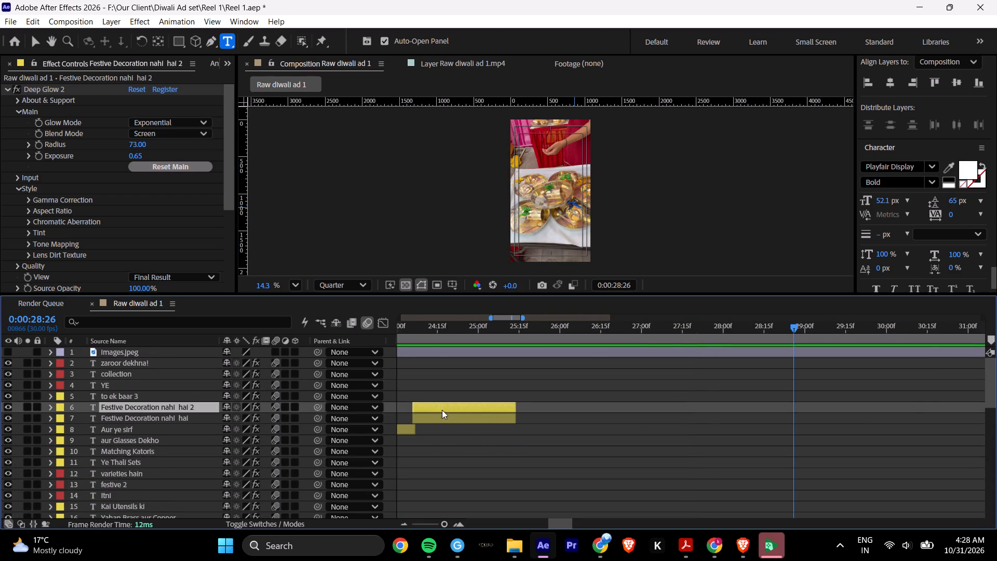
{"action": "left_click_drag", "start_coordinate": [442, 409], "coordinate": [827, 421]}
Move the "traditional Kadhai", "tawa", "patile" and "tea pans" captions together in the layer stack, directly above the original "Festive Decoration nahi hai" caption.
{"action": "scroll", "coordinate": [729, 446], "scroll_direction": "down", "scroll_amount": 7}
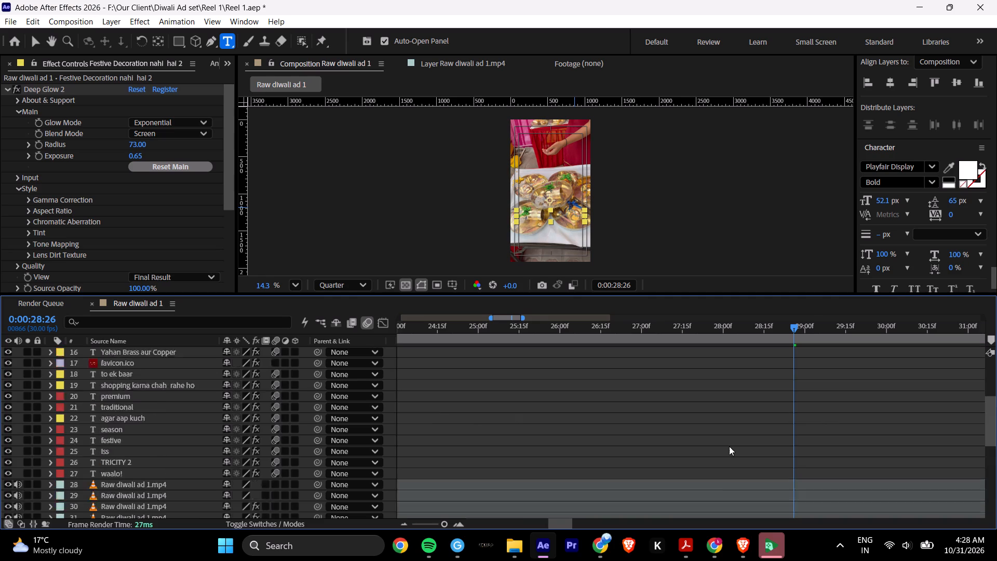
{"action": "scroll", "coordinate": [729, 446], "scroll_direction": "down", "scroll_amount": 2}
{"action": "left_click", "coordinate": [555, 496]}
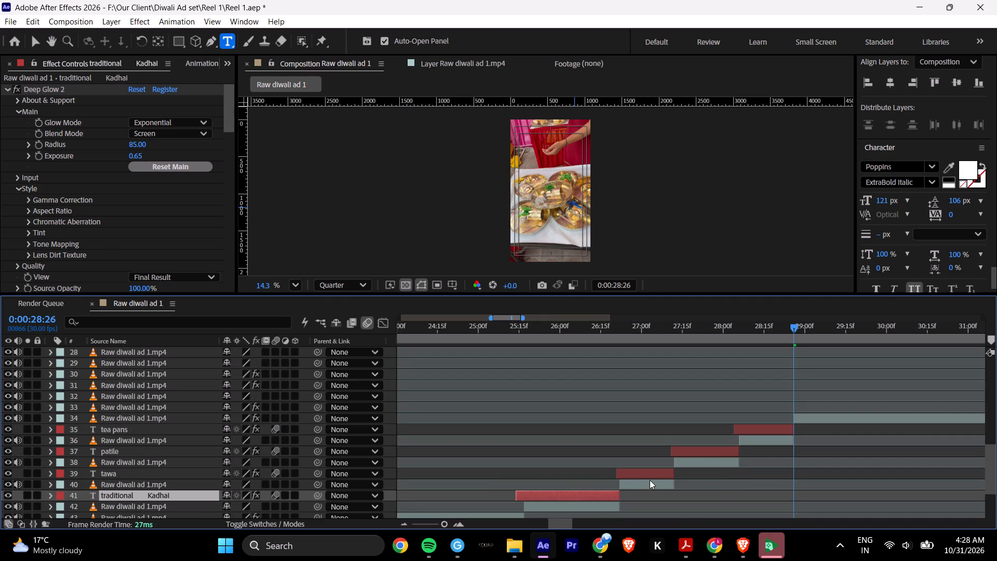
{"action": "left_click", "coordinate": [652, 474], "text": "ctrl"}
{"action": "left_click", "coordinate": [715, 452], "text": "ctrl"}
{"action": "left_click", "coordinate": [749, 431], "text": "ctrl"}
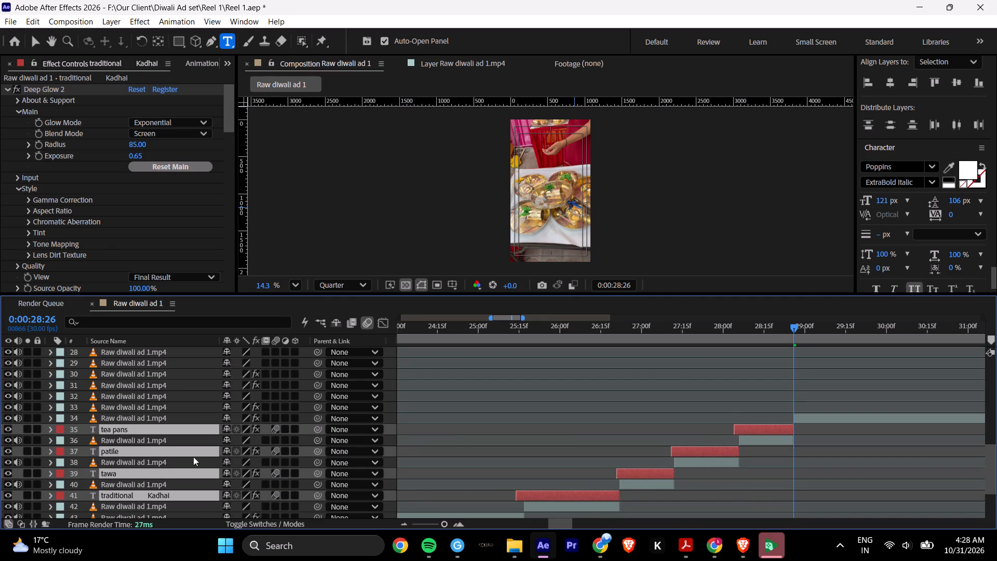
{"action": "left_click_drag", "start_coordinate": [138, 475], "coordinate": [149, 359]}
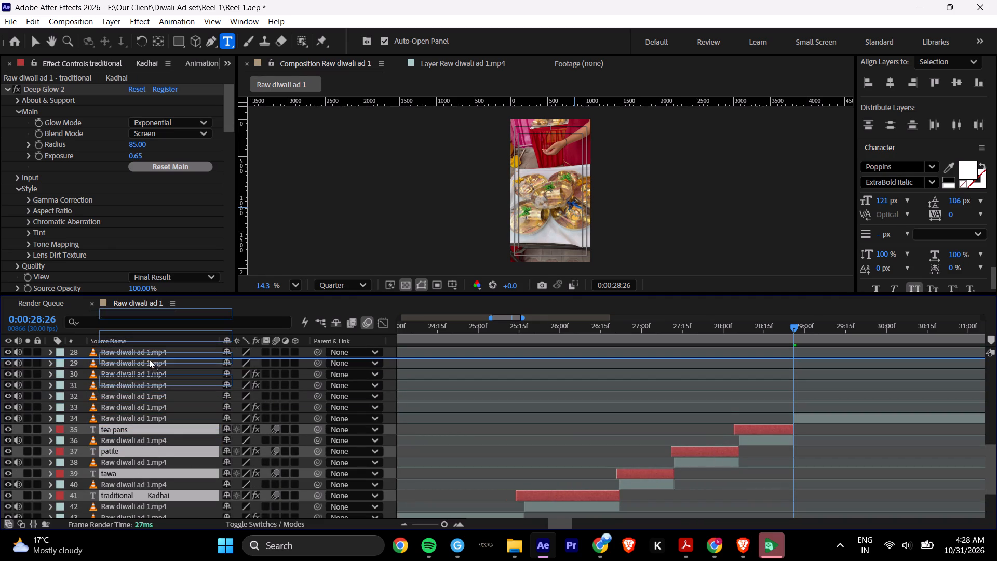
{"action": "left_click_drag", "start_coordinate": [149, 359], "coordinate": [151, 354]}
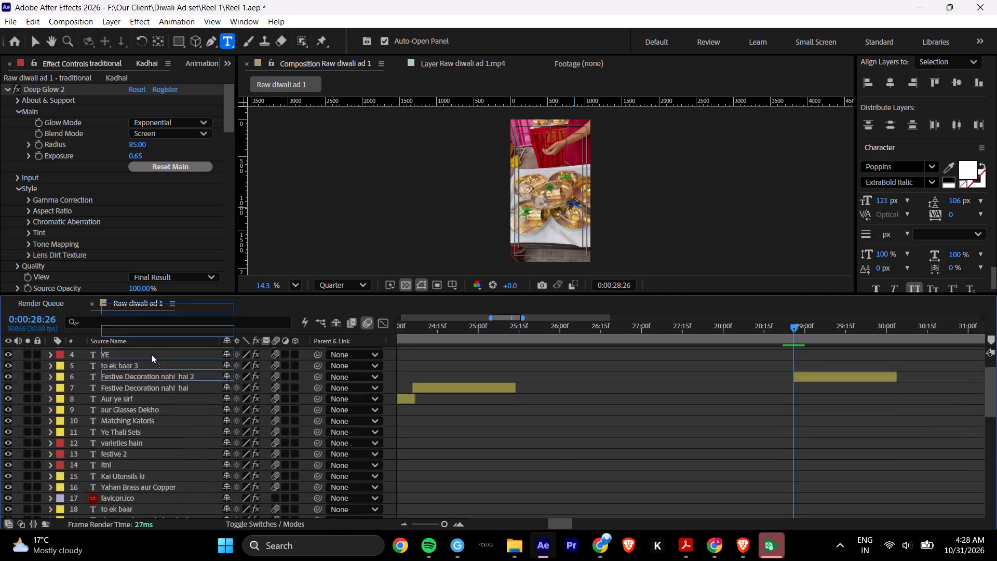
{"action": "left_click_drag", "start_coordinate": [151, 354], "coordinate": [179, 411]}
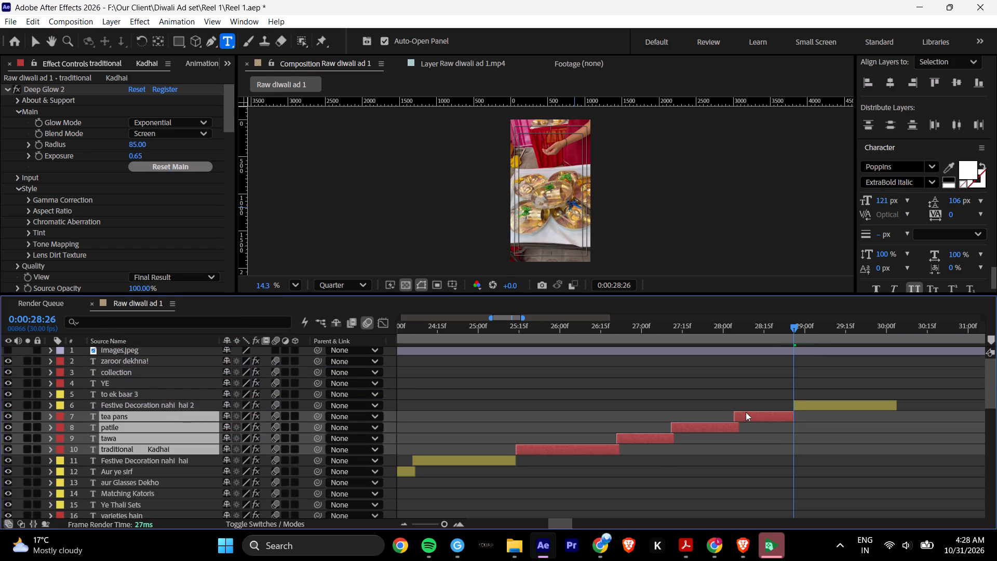
Move the "to ek baar 3" caption down the layer stack to sit between "Yahan Brass aur Copper" and favicon.ico.
{"action": "scroll", "coordinate": [759, 407], "scroll_direction": "down", "scroll_amount": 5, "text": "shift"}
{"action": "scroll", "coordinate": [760, 407], "scroll_direction": "up", "scroll_amount": 4, "text": "shift"}
{"action": "left_click", "coordinate": [399, 524]}
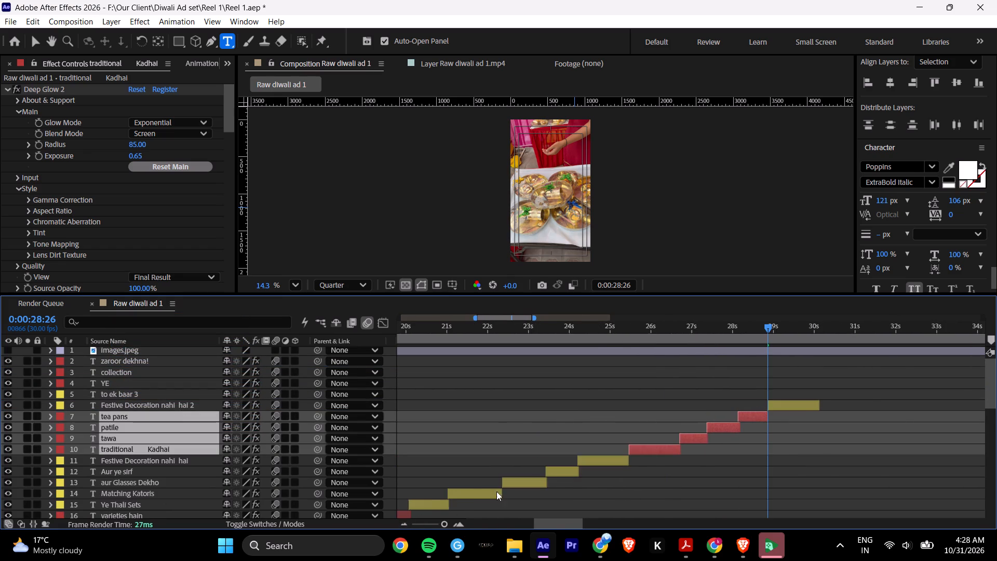
{"action": "scroll", "coordinate": [553, 472], "scroll_direction": "up", "scroll_amount": 9, "text": "shift"}
{"action": "scroll", "coordinate": [558, 468], "scroll_direction": "down", "scroll_amount": 2, "text": "ctrl"}
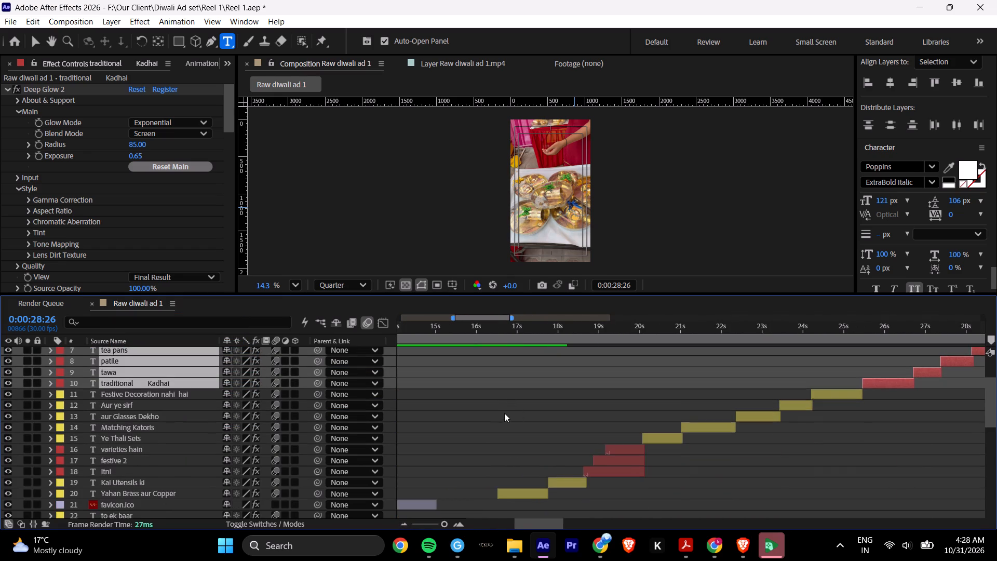
{"action": "scroll", "coordinate": [504, 415], "scroll_direction": "up", "scroll_amount": 2, "text": "ctrl"}
{"action": "left_click", "coordinate": [469, 393]}
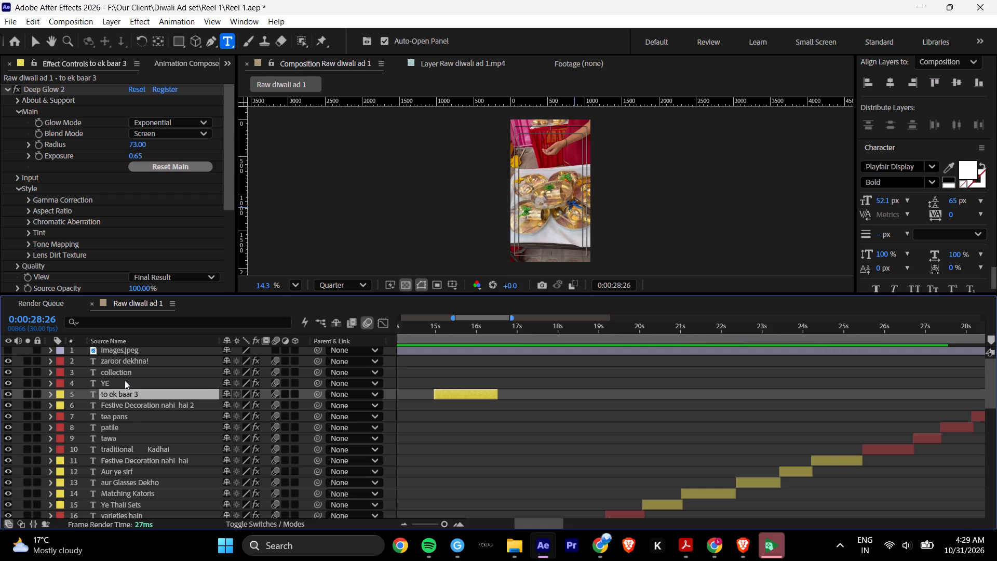
{"action": "left_click_drag", "start_coordinate": [139, 396], "coordinate": [162, 475]}
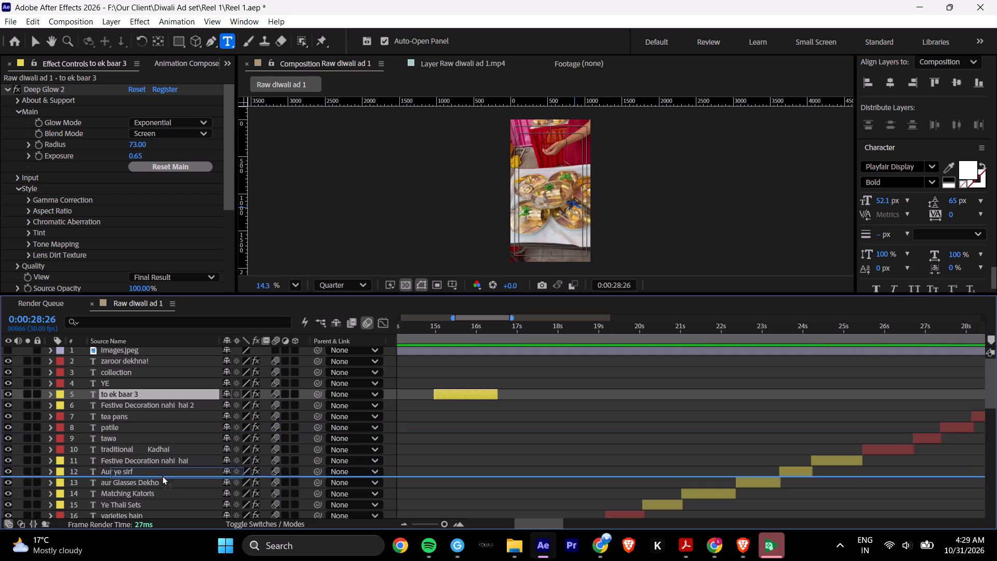
{"action": "left_click_drag", "start_coordinate": [162, 475], "coordinate": [163, 509]}
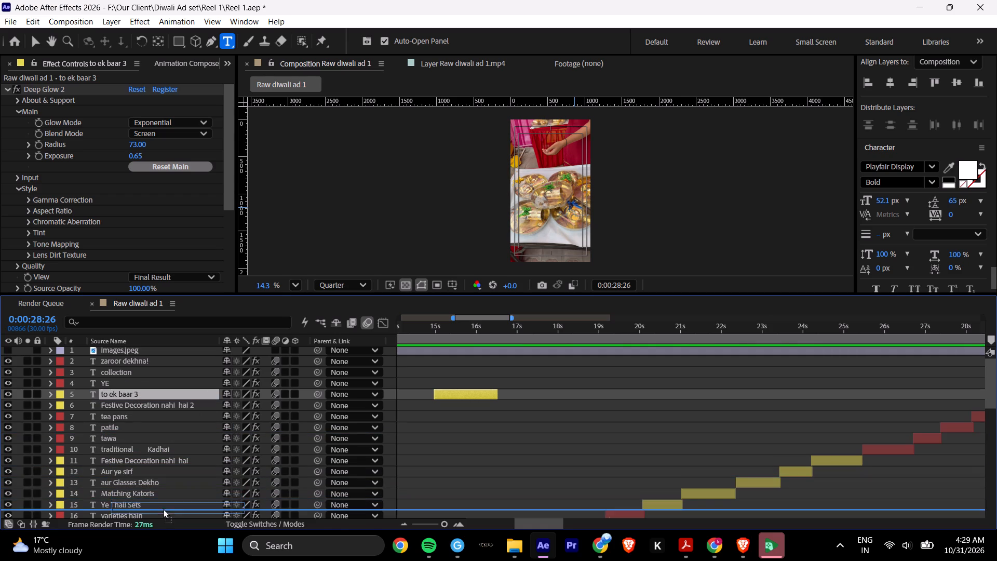
{"action": "left_click_drag", "start_coordinate": [163, 509], "coordinate": [187, 385]}
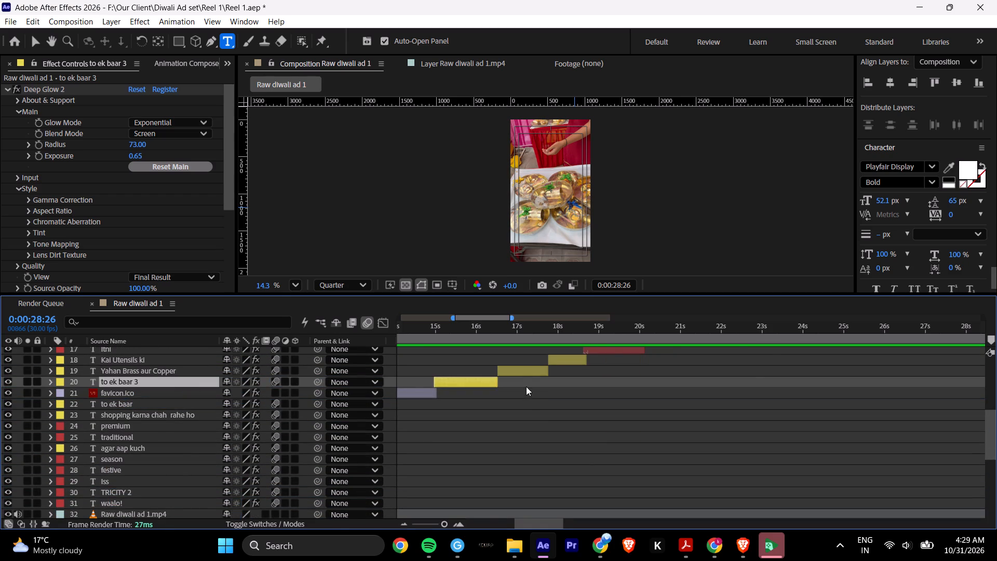
Review the reordered caption layers by scrubbing the timeline between 0:00:13:06 and 0:00:30:10.
{"action": "scroll", "coordinate": [520, 406], "scroll_direction": "up", "scroll_amount": 10, "text": "shift"}
{"action": "left_click_drag", "start_coordinate": [634, 330], "coordinate": [625, 331]}
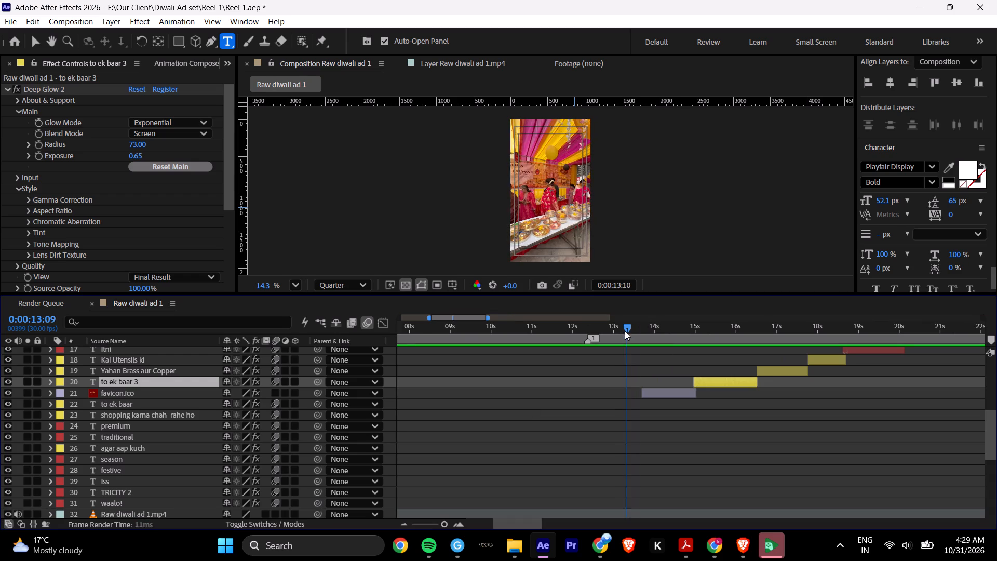
{"action": "left_click_drag", "start_coordinate": [625, 331], "coordinate": [621, 332]}
{"action": "scroll", "coordinate": [621, 383], "scroll_direction": "up", "scroll_amount": 5}
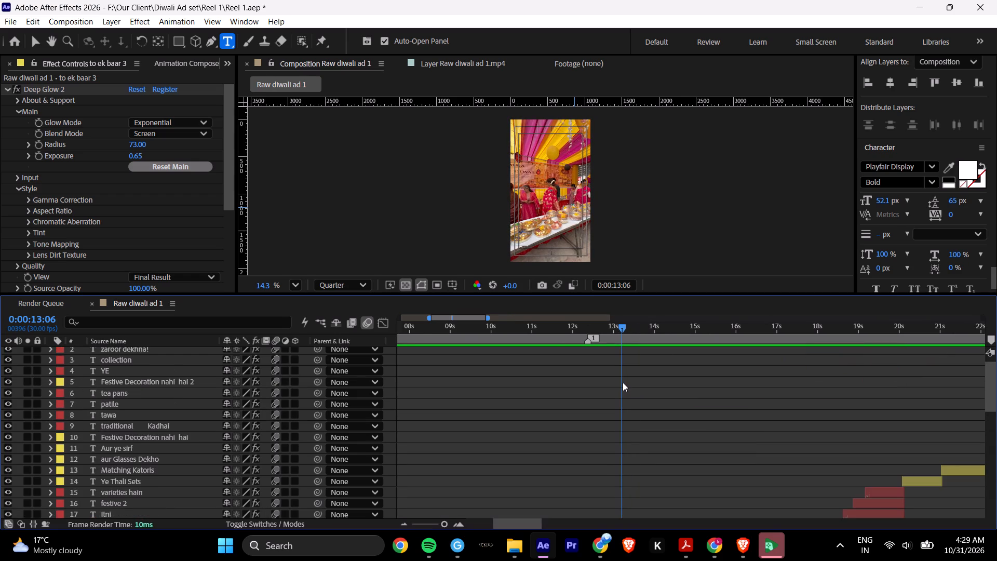
{"action": "scroll", "coordinate": [625, 381], "scroll_direction": "up", "scroll_amount": 5}
{"action": "left_click_drag", "start_coordinate": [620, 325], "coordinate": [996, 347]}
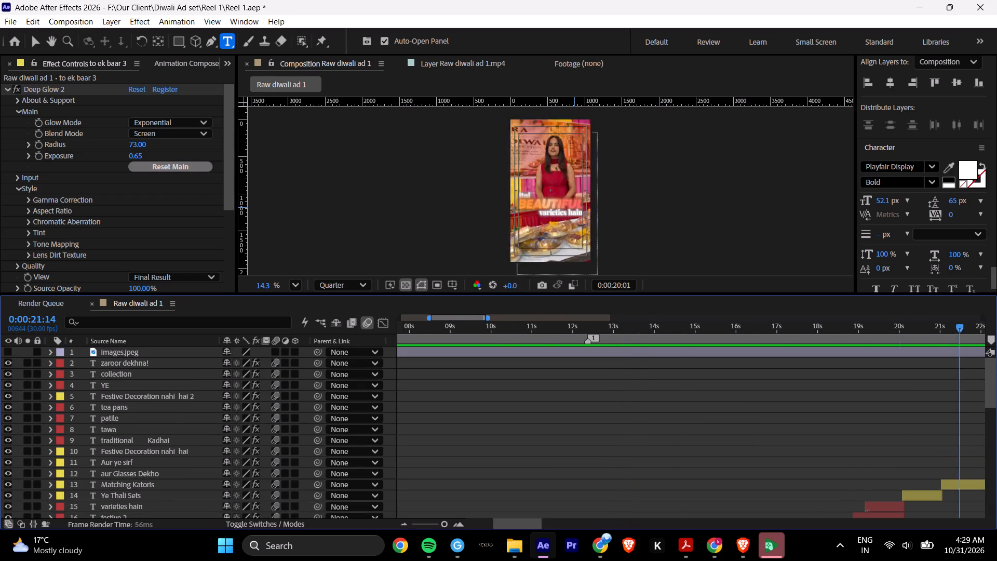
{"action": "left_click_drag", "start_coordinate": [996, 347], "coordinate": [660, 389]}
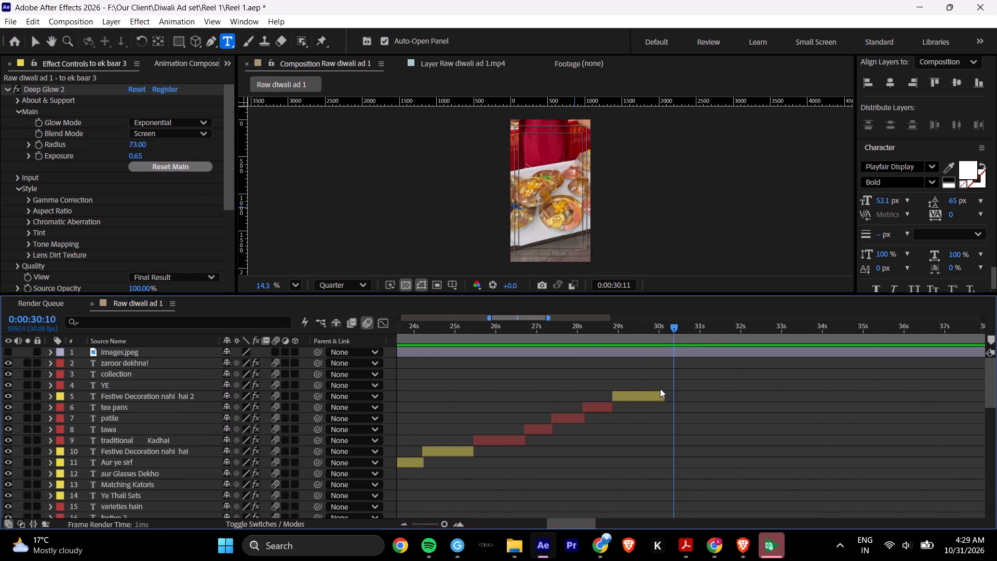
{"action": "left_click_drag", "start_coordinate": [660, 389], "coordinate": [644, 384]}
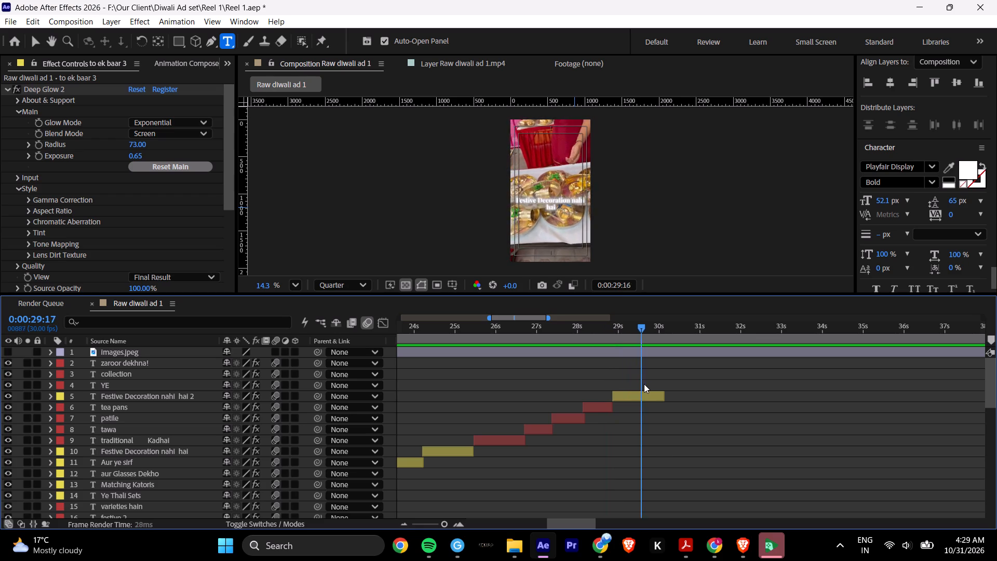
{"action": "left_click_drag", "start_coordinate": [644, 384], "coordinate": [605, 393]}
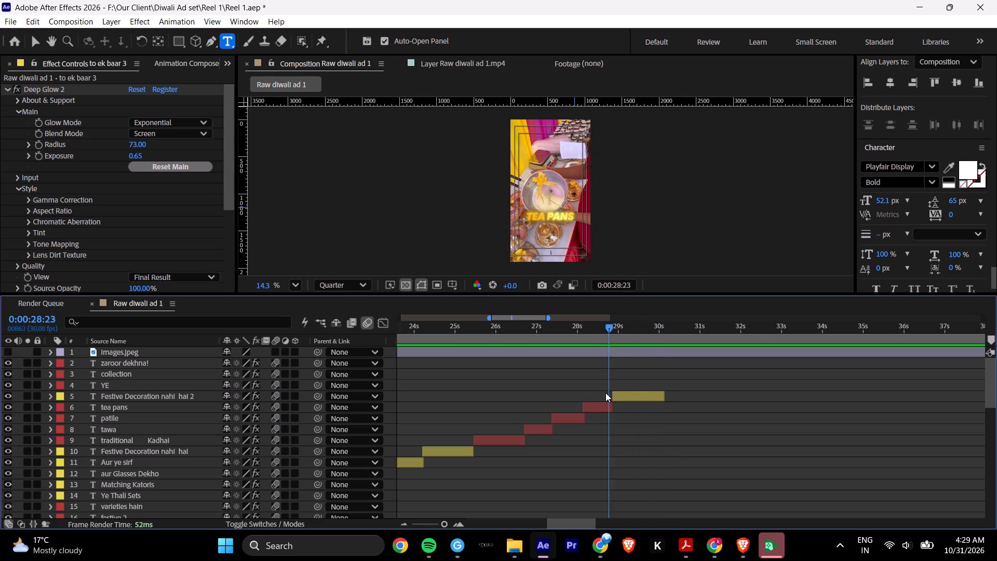
{"action": "left_click_drag", "start_coordinate": [605, 393], "coordinate": [601, 393]}
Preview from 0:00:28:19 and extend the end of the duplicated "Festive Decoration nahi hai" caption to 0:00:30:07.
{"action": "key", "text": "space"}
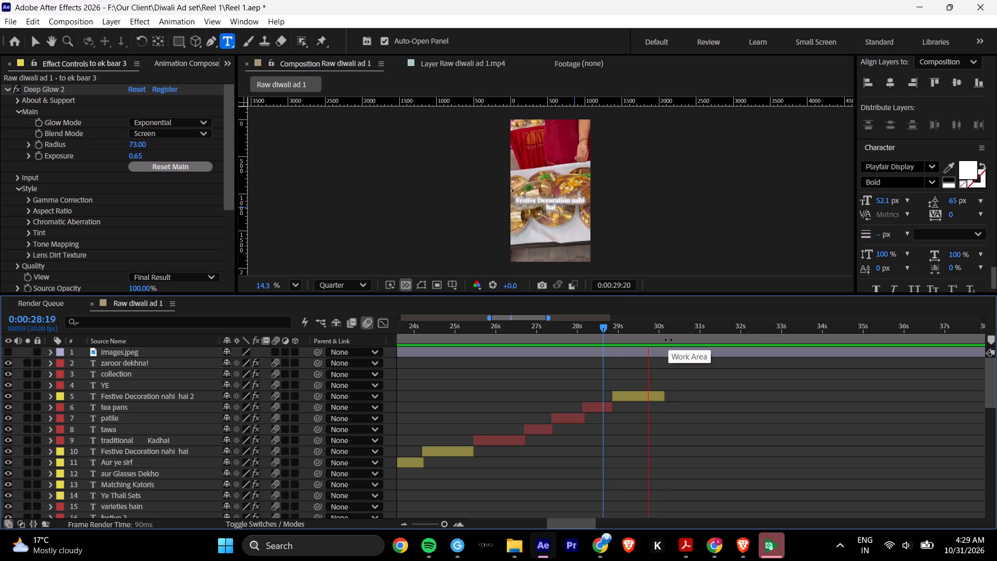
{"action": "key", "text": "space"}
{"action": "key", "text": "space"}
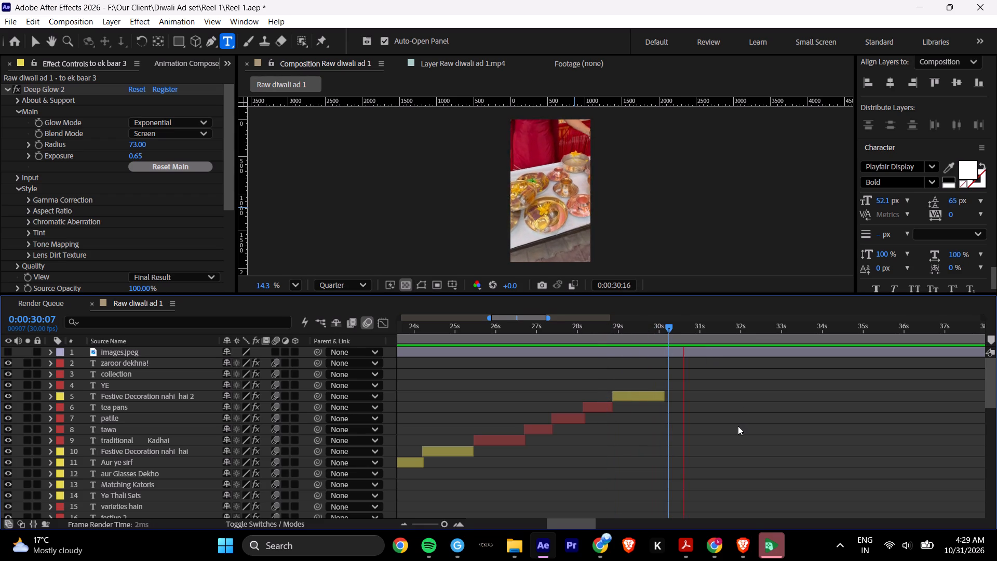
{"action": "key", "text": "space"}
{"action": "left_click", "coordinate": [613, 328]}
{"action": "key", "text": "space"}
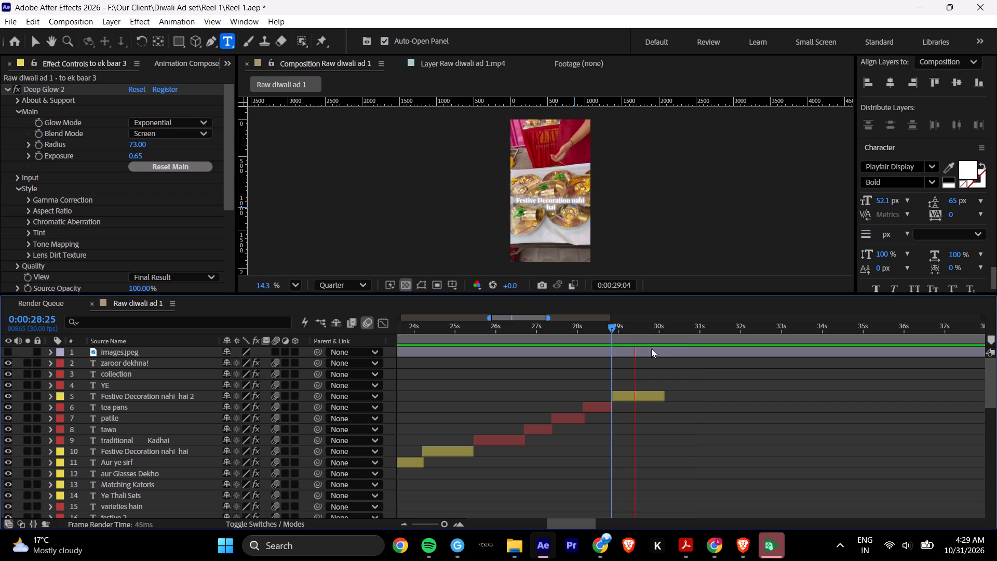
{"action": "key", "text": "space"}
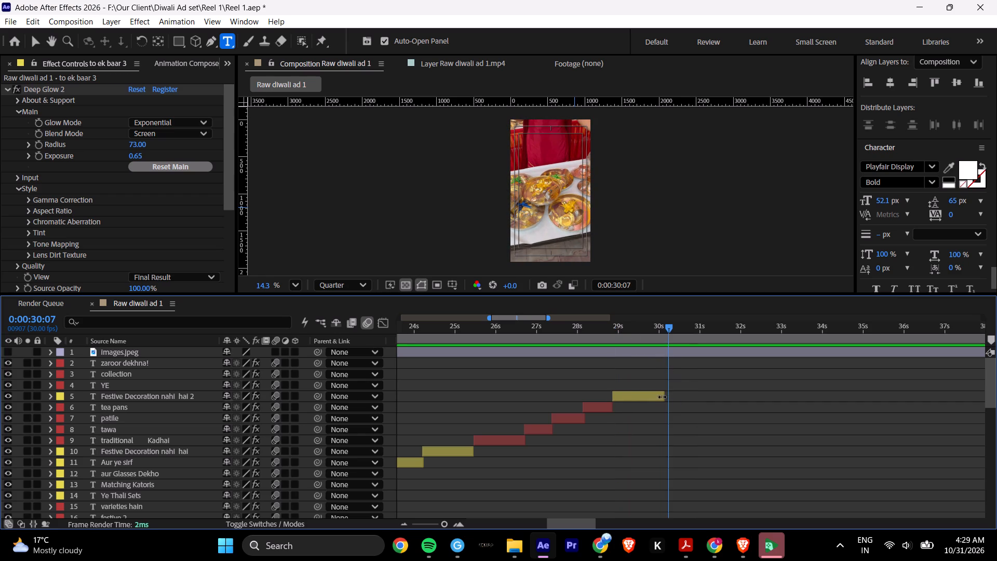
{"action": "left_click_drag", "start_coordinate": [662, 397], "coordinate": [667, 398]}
Copy "aur poore kitchen cookware" from the PDF script in Acrobat and replace the duplicated "Festive Decoration nahi hai" caption's text with it in After Effects.
{"action": "left_click", "coordinate": [649, 329]}
{"action": "left_click", "coordinate": [688, 556]}
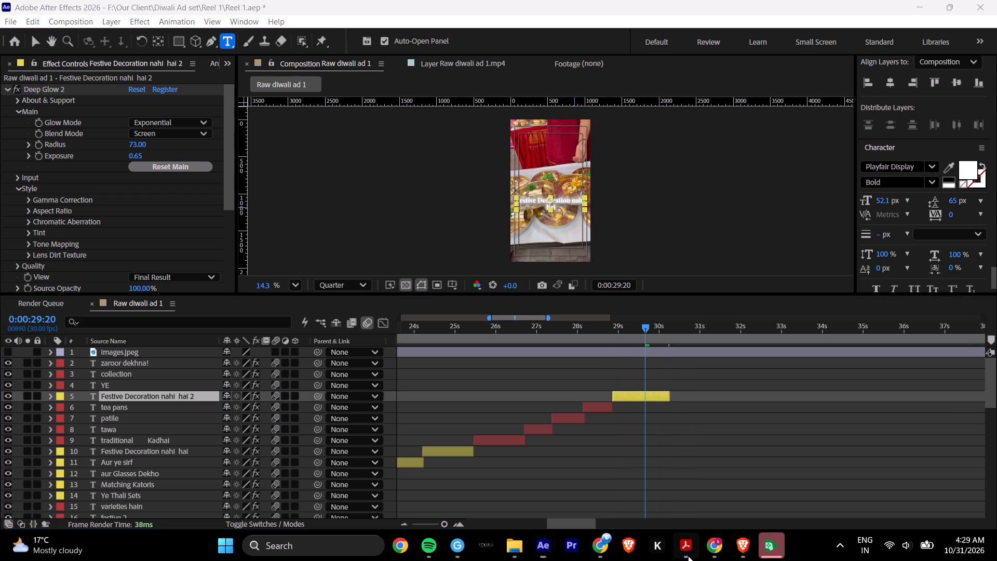
{"action": "left_click", "coordinate": [740, 153]}
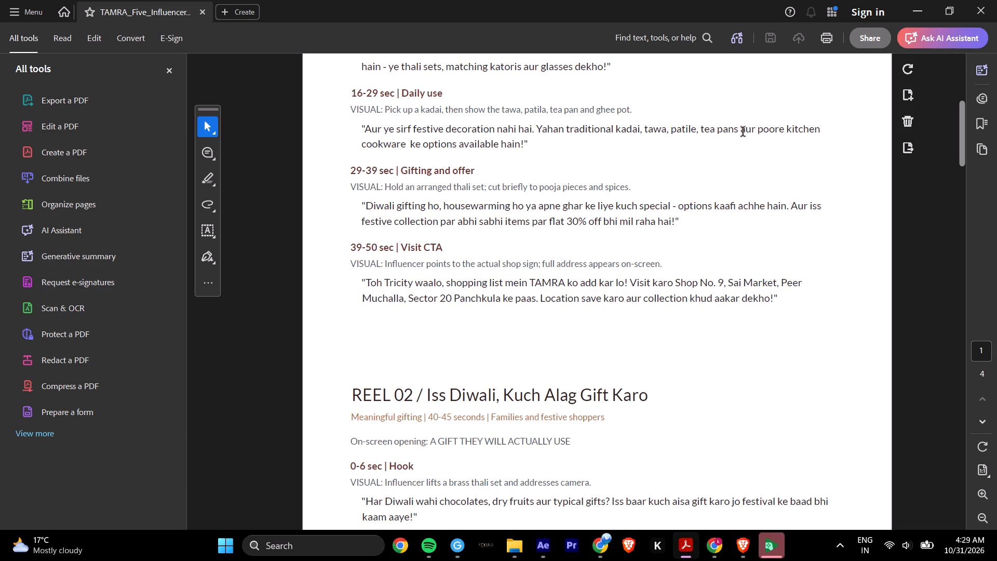
{"action": "left_click_drag", "start_coordinate": [743, 131], "coordinate": [405, 152]}
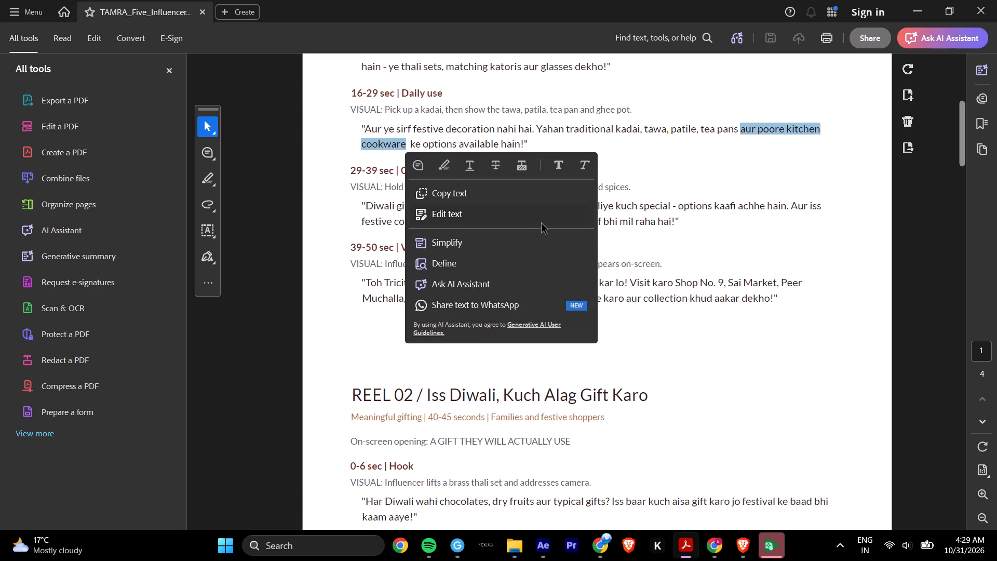
{"action": "key", "text": "ctrl+c"}
{"action": "left_click", "coordinate": [533, 548]}
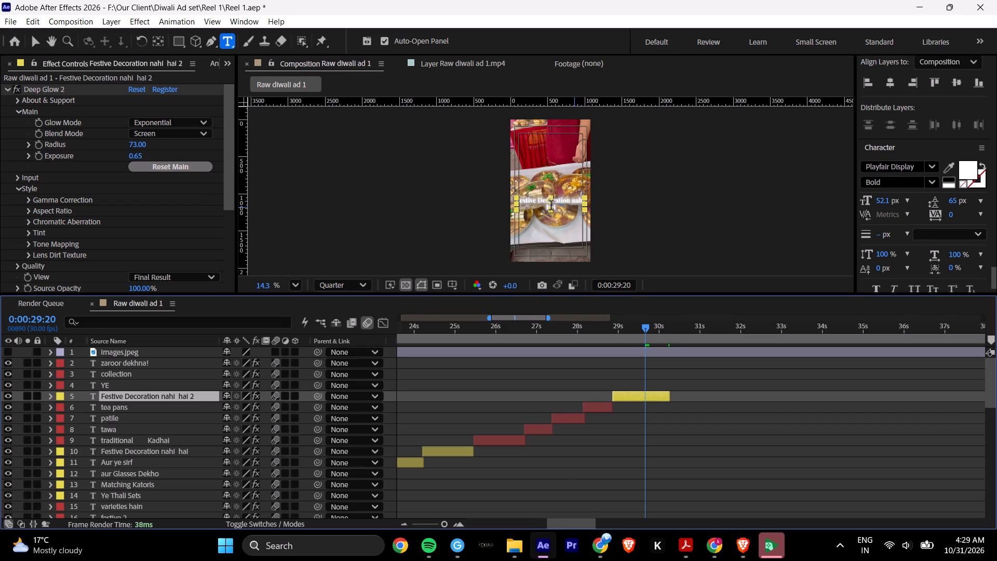
{"action": "scroll", "coordinate": [551, 206], "scroll_direction": "up", "scroll_amount": 3}
{"action": "double_click", "coordinate": [632, 397]}
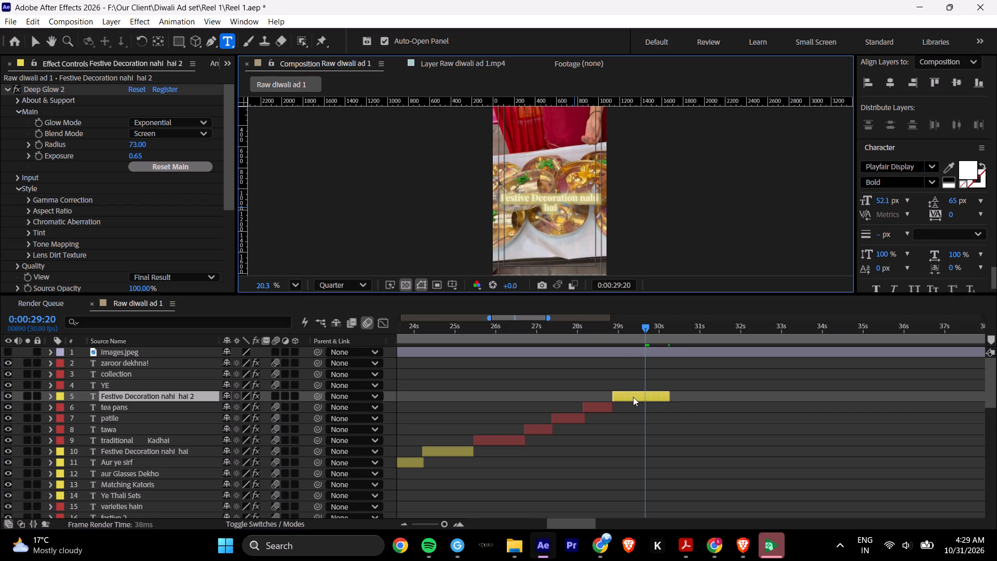
{"action": "key", "text": "ctrl+v"}
Break the new caption onto a second line before "cookware" and capitalise it to read "aur Poore Kitchen Cookware".
{"action": "scroll", "coordinate": [536, 213], "scroll_direction": "up", "scroll_amount": 3}
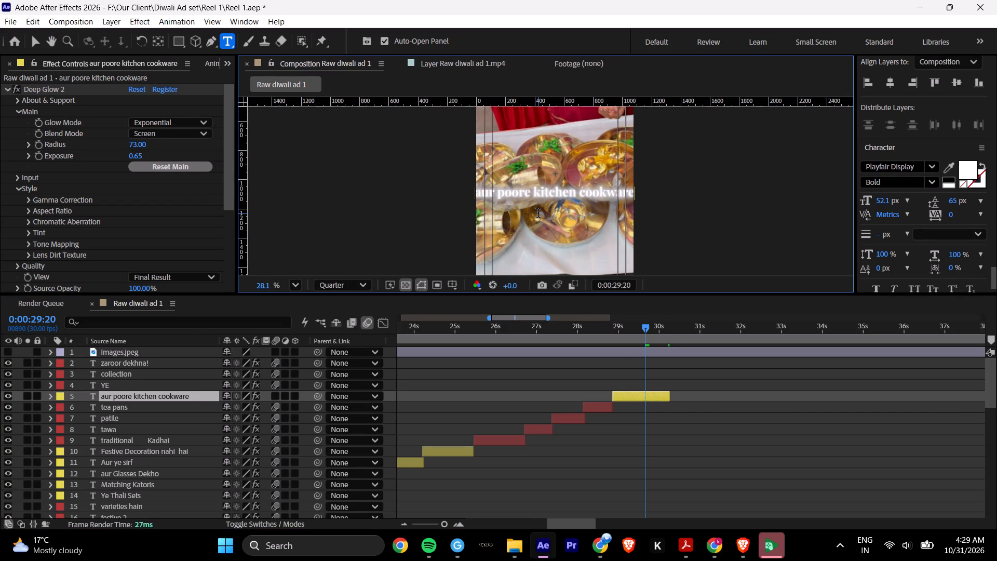
{"action": "left_click", "coordinate": [577, 193]}
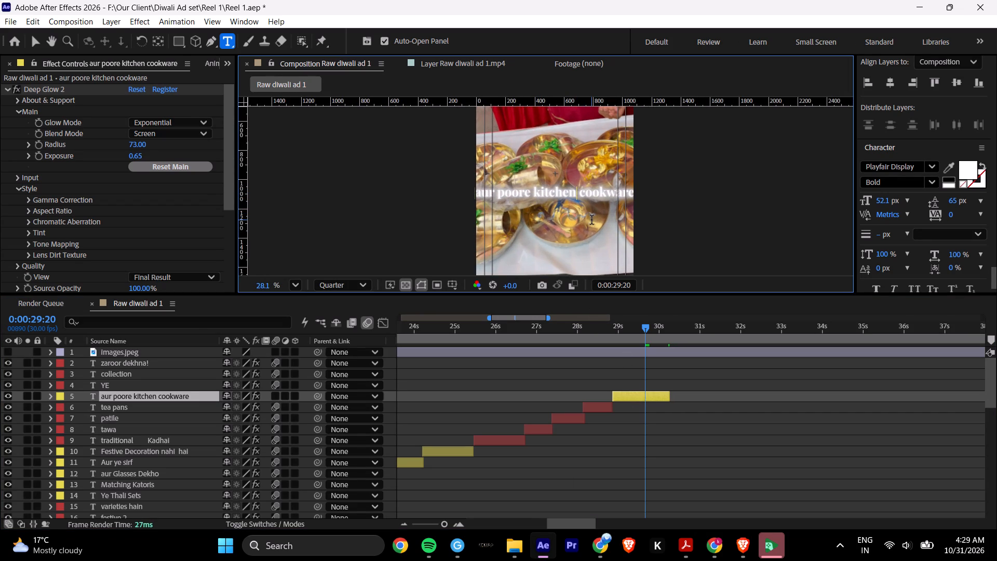
{"action": "key", "text": "Return"}
{"action": "scroll", "coordinate": [551, 225], "scroll_direction": "up", "scroll_amount": 4}
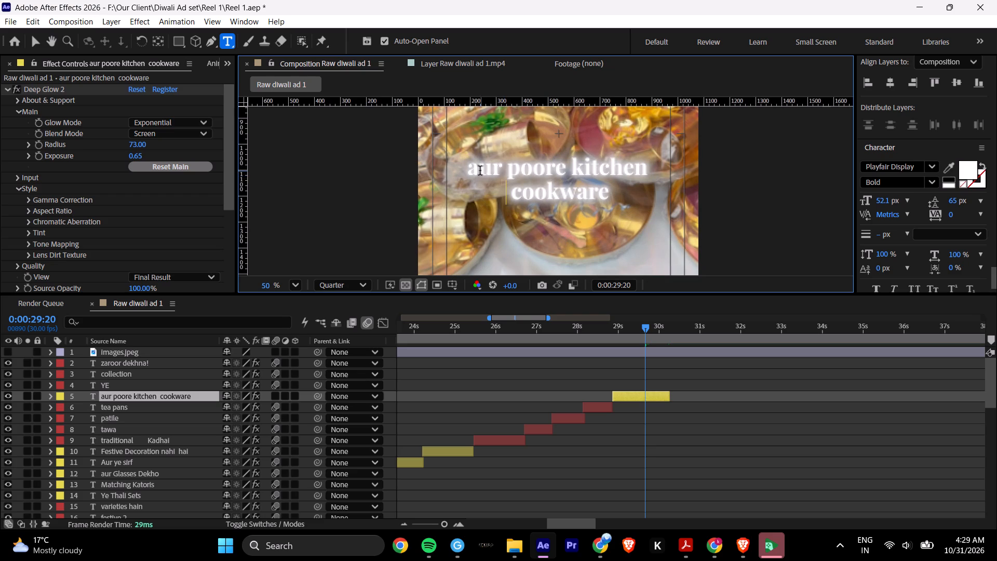
{"action": "left_click", "coordinate": [520, 170]}
{"action": "key", "text": "BackSpace"}
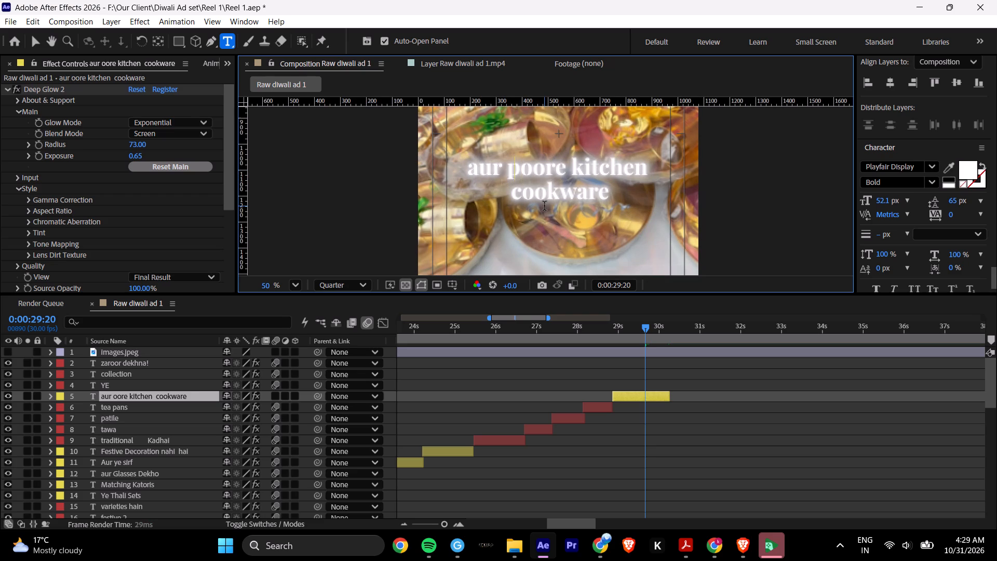
{"action": "key", "text": "shift+p"}
{"action": "left_click", "coordinate": [580, 165]}
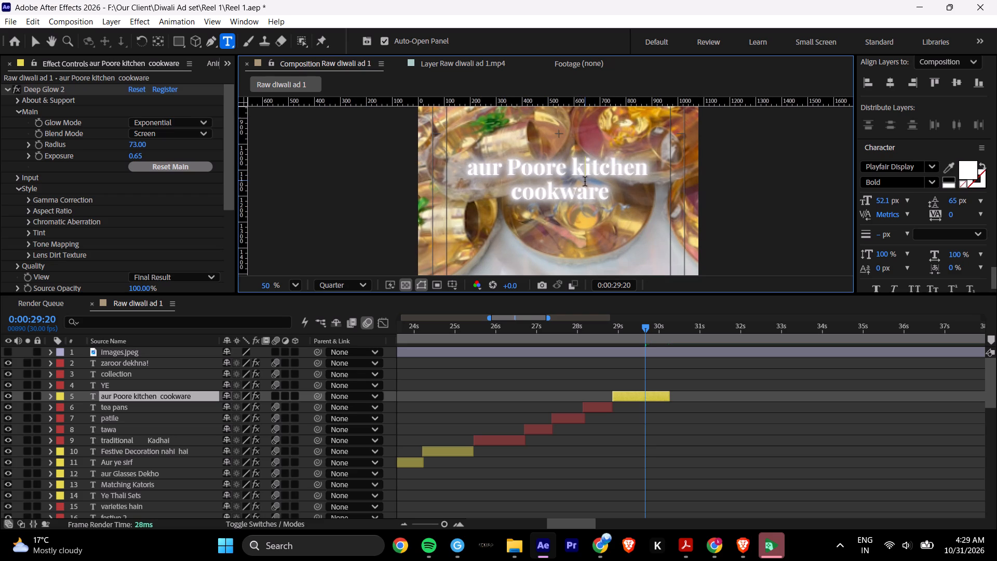
{"action": "key", "text": "BackSpace"}
{"action": "key", "text": "shift+k"}
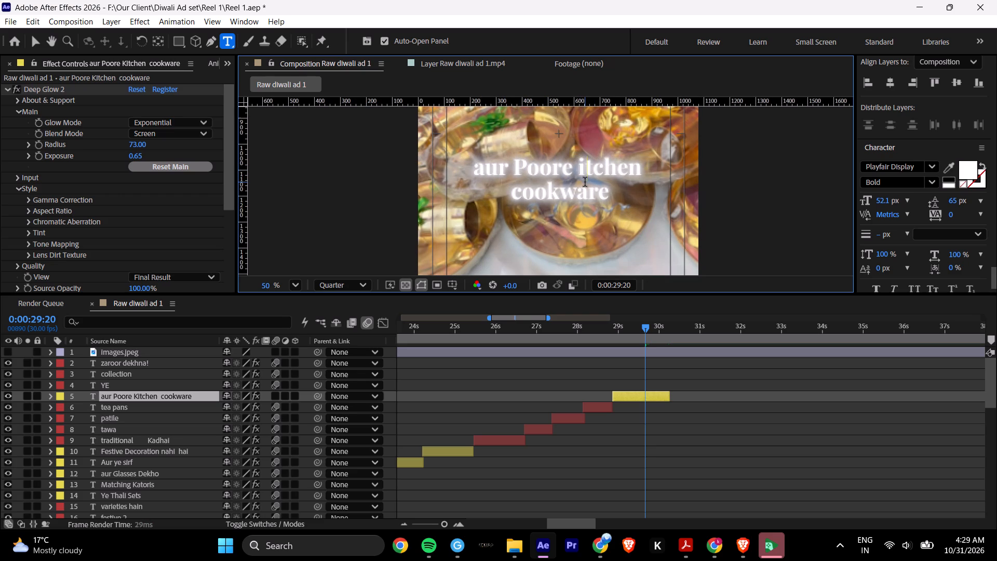
{"action": "left_click", "coordinate": [520, 195]}
{"action": "key", "text": "BackSpace"}
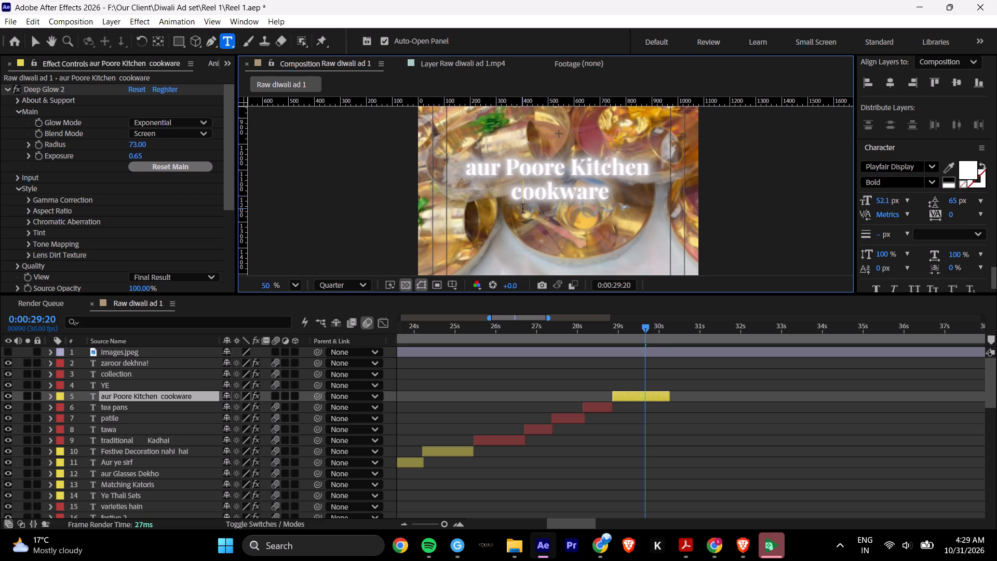
{"action": "key", "text": "shift+c"}
Set the "aur Poore Kitchen Cookware" caption's font size to 61 px and centre it horizontally in the composition.
{"action": "triple_click", "coordinate": [890, 76]}
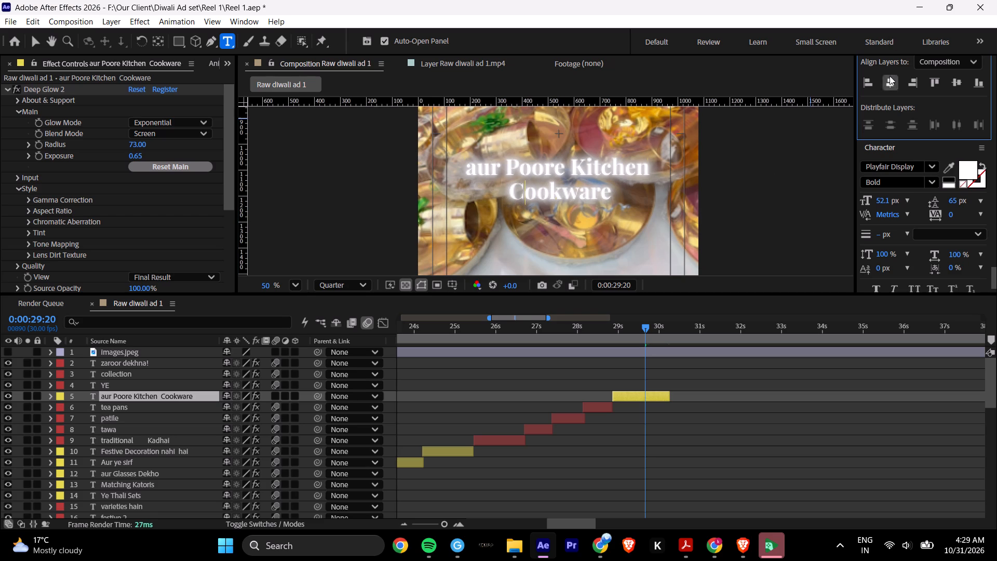
{"action": "left_click", "coordinate": [34, 42]}
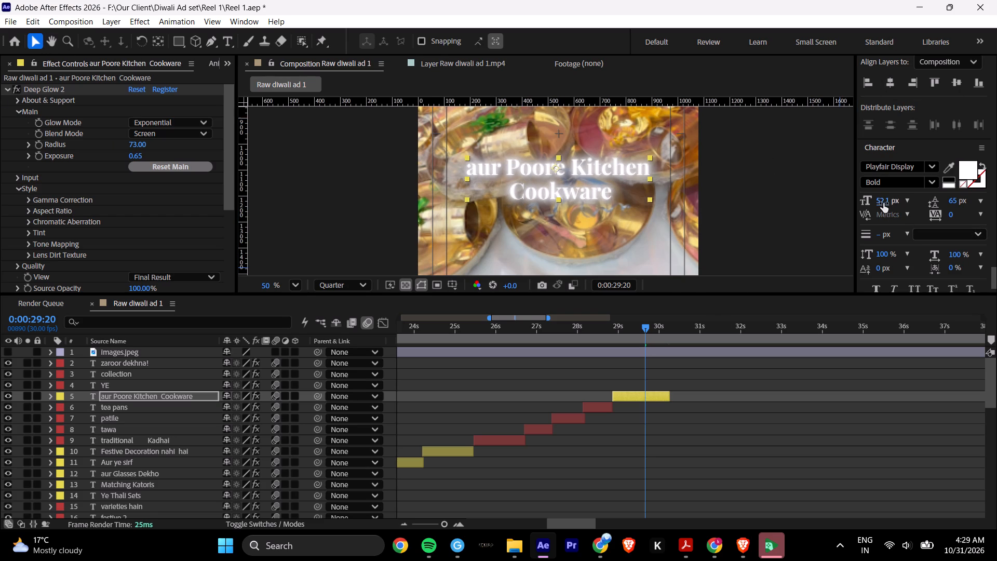
{"action": "left_click_drag", "start_coordinate": [883, 203], "coordinate": [892, 203]}
{"action": "double_click", "coordinate": [888, 82]}
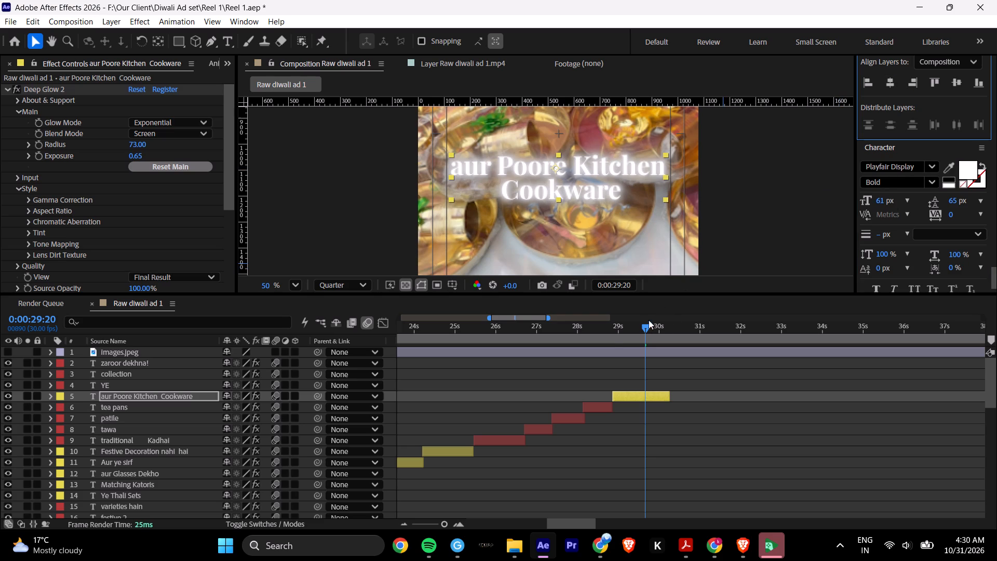
Preview the "aur Poore Kitchen Cookware" caption from 0:00:28:16 and trim its end to 0:00:30:03.
{"action": "left_click_drag", "start_coordinate": [616, 327], "coordinate": [599, 329]}
{"action": "key", "text": "space"}
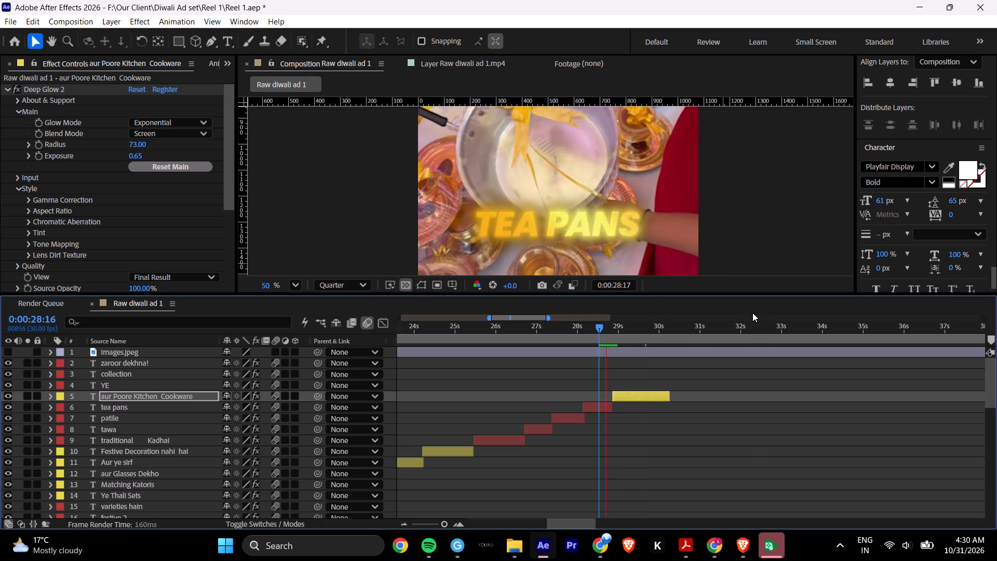
{"action": "key", "text": "space"}
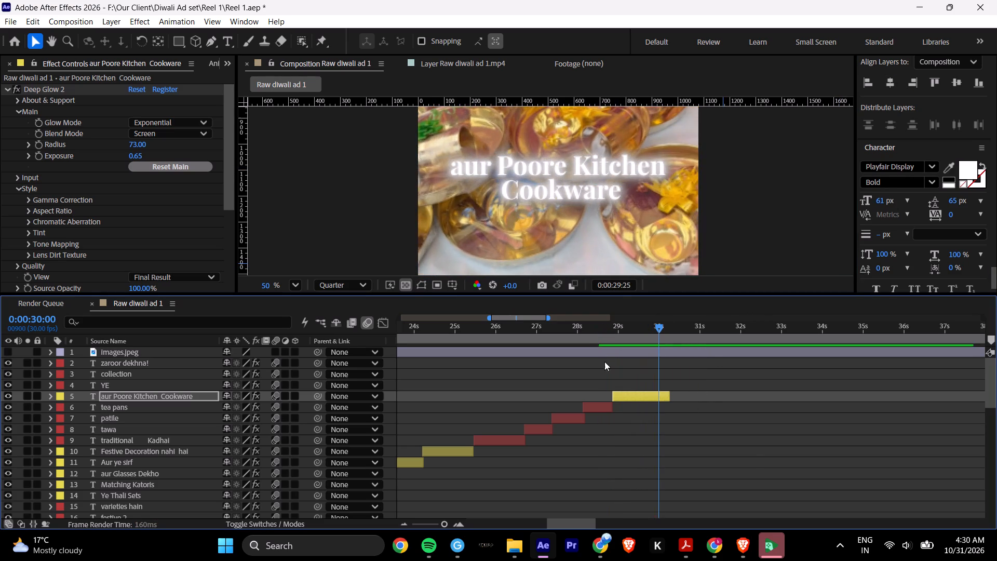
{"action": "left_click", "coordinate": [603, 324]}
{"action": "key", "text": "space"}
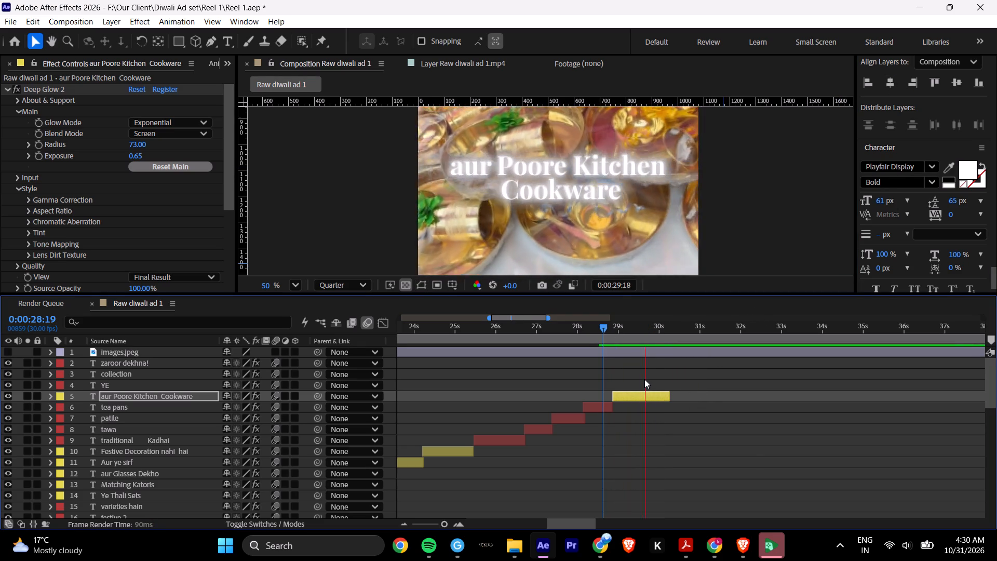
{"action": "key", "text": "space"}
{"action": "key", "text": "space"}
{"action": "key", "text": "space"}
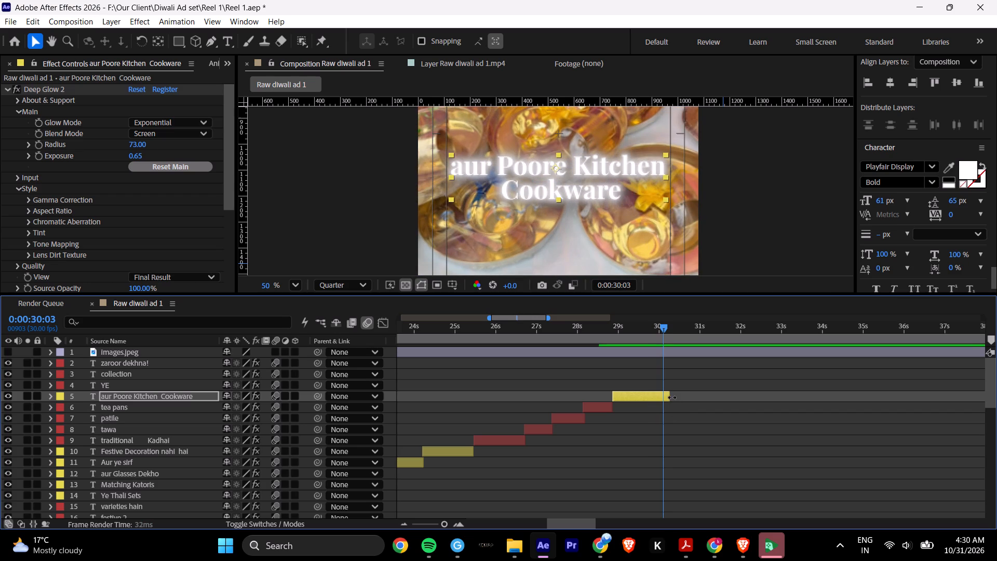
{"action": "left_click_drag", "start_coordinate": [672, 397], "coordinate": [666, 398]}
Duplicate the "aur Poore Kitchen Cookware" caption and shift the copy to start at 0:00:30:03.
{"action": "key", "text": "ctrl+d"}
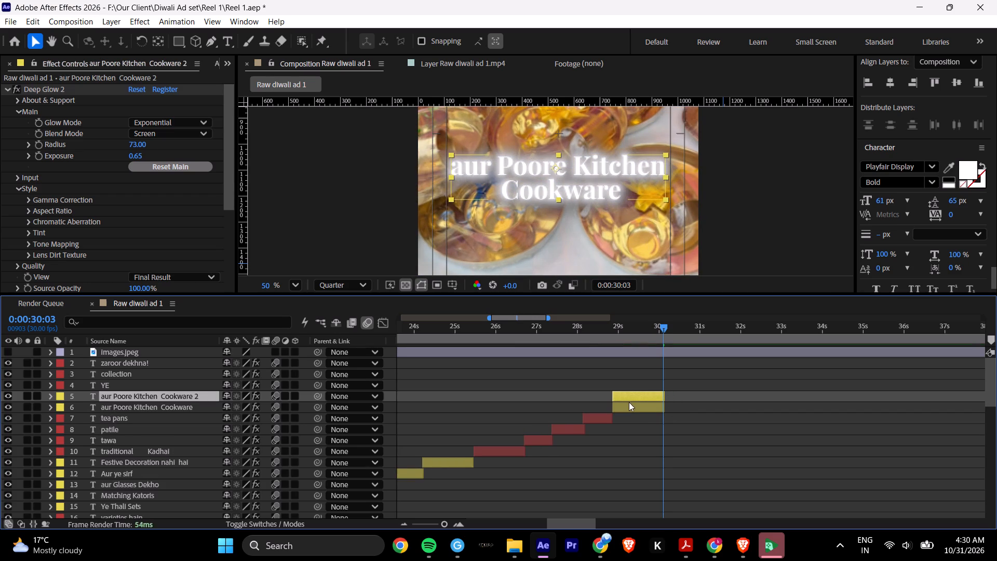
{"action": "left_click_drag", "start_coordinate": [627, 397], "coordinate": [673, 397]}
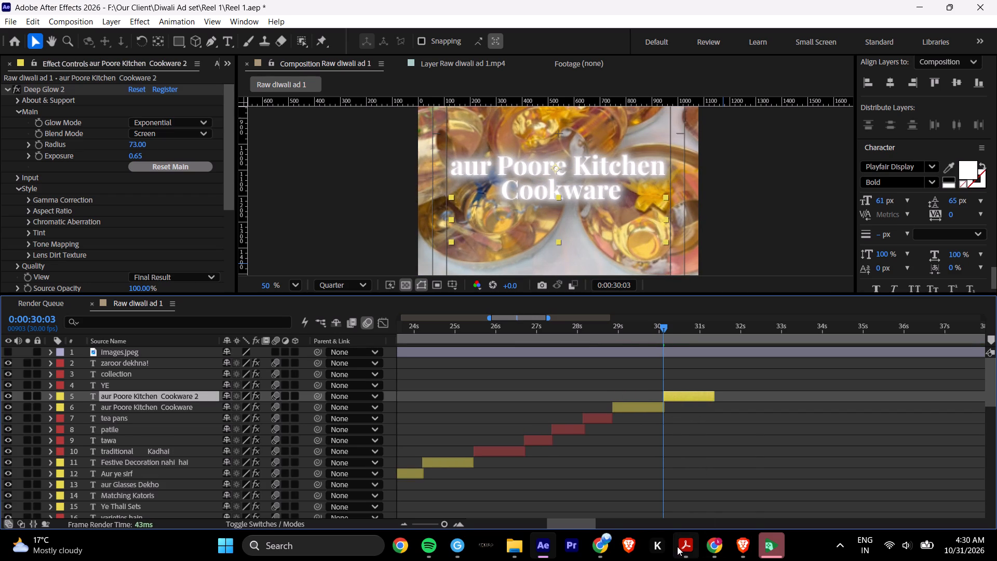
Copy "ke options available hain" from the PDF script and replace the duplicated caption's text with it.
{"action": "left_click", "coordinate": [681, 546]}
{"action": "left_click", "coordinate": [420, 146]}
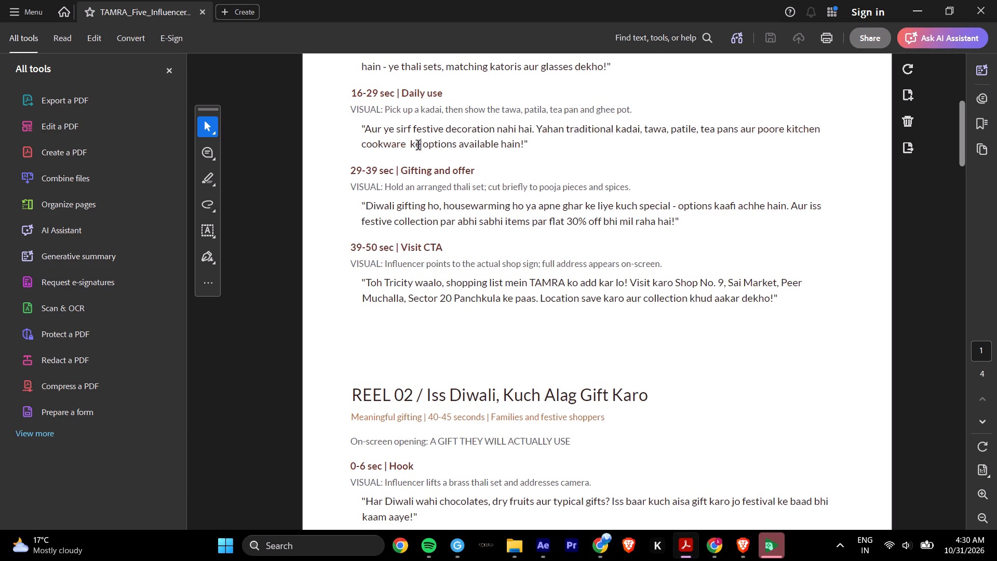
{"action": "left_click_drag", "start_coordinate": [413, 144], "coordinate": [511, 144]}
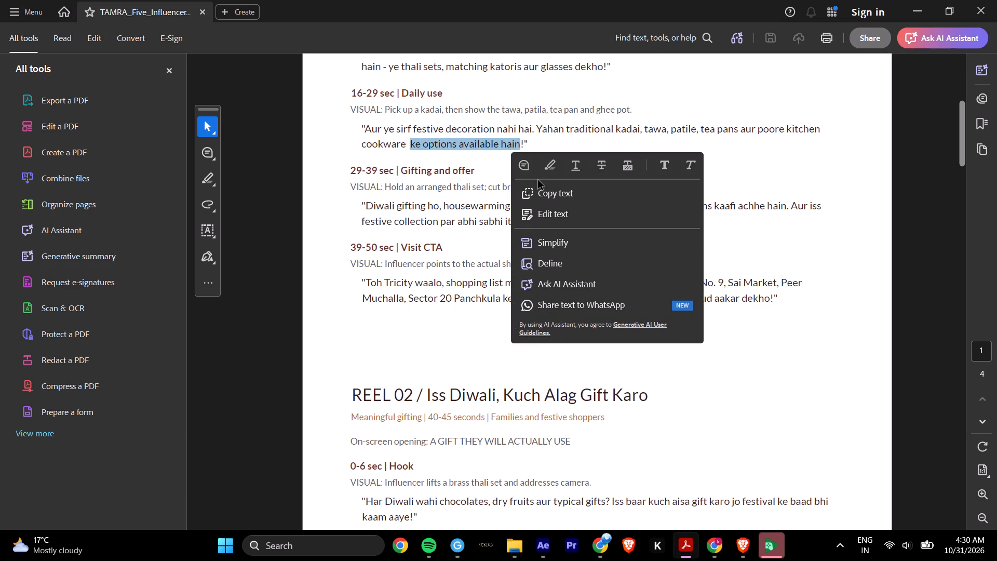
{"action": "key", "text": "ctrl+c"}
{"action": "left_click", "coordinate": [548, 546]}
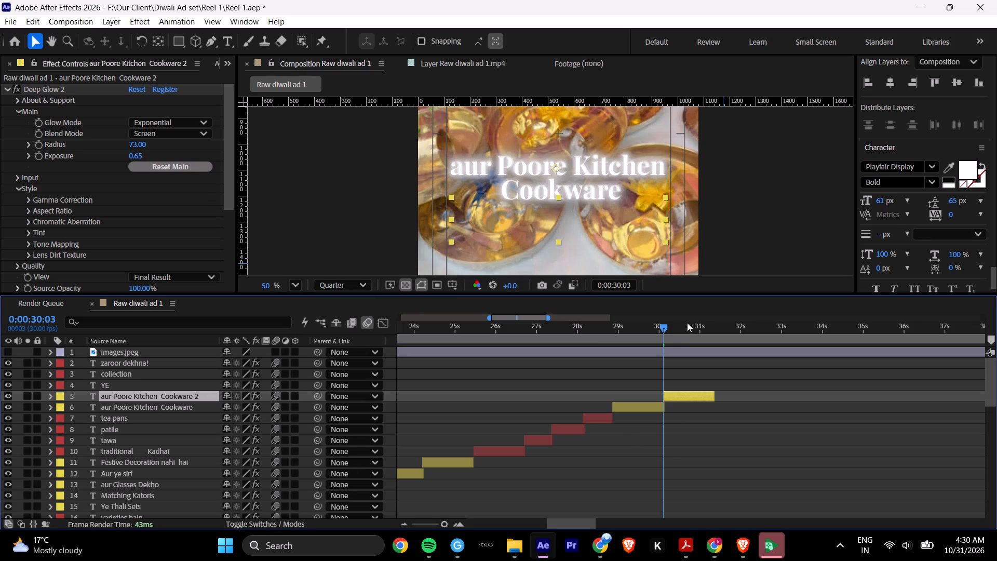
{"action": "left_click_drag", "start_coordinate": [672, 323], "coordinate": [693, 325]}
{"action": "double_click", "coordinate": [688, 400]}
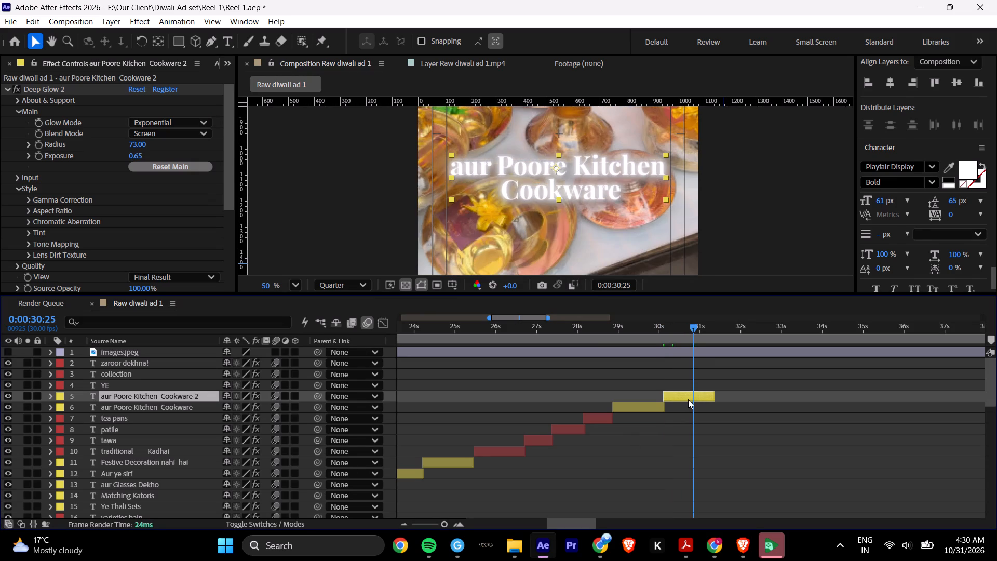
{"action": "key", "text": "ctrl+v"}
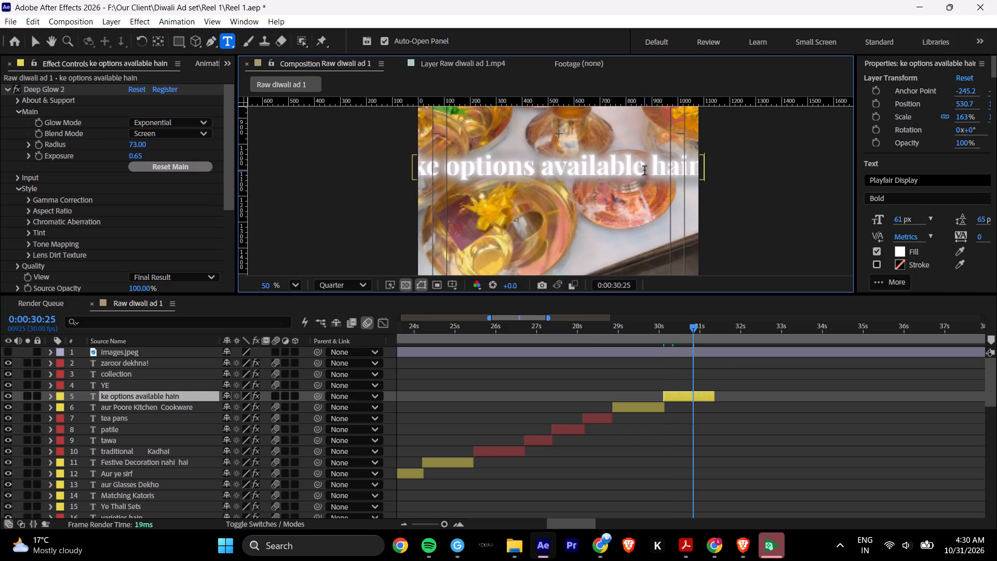
Break the "ke options available hain" caption onto a second line before "hain".
{"action": "left_click", "coordinate": [645, 170]}
{"action": "key", "text": "Return"}
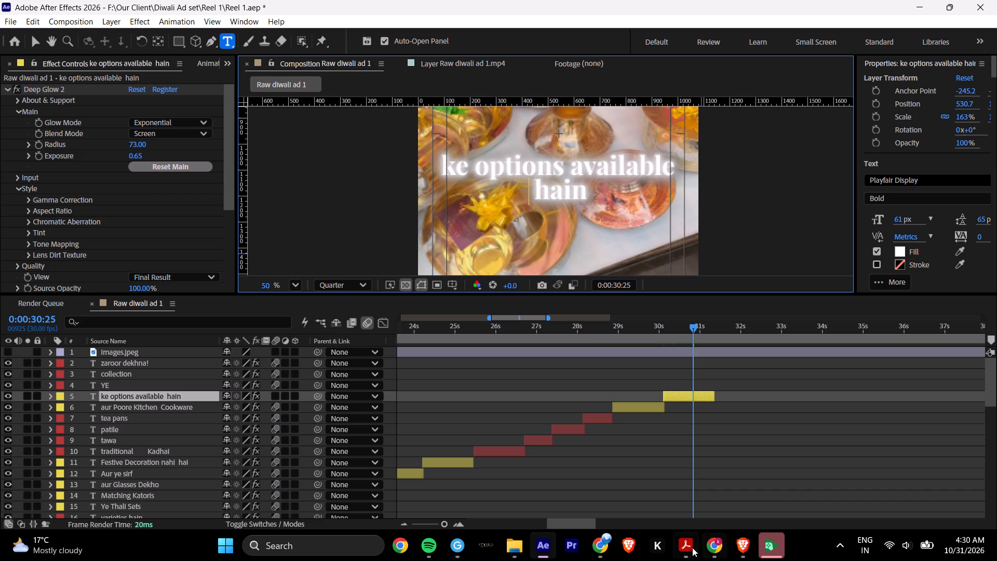
Switch to File Explorer, search New Volume (E:) for "tri" in a new tab and open the trip folder's location.
{"action": "left_click", "coordinate": [518, 489]}
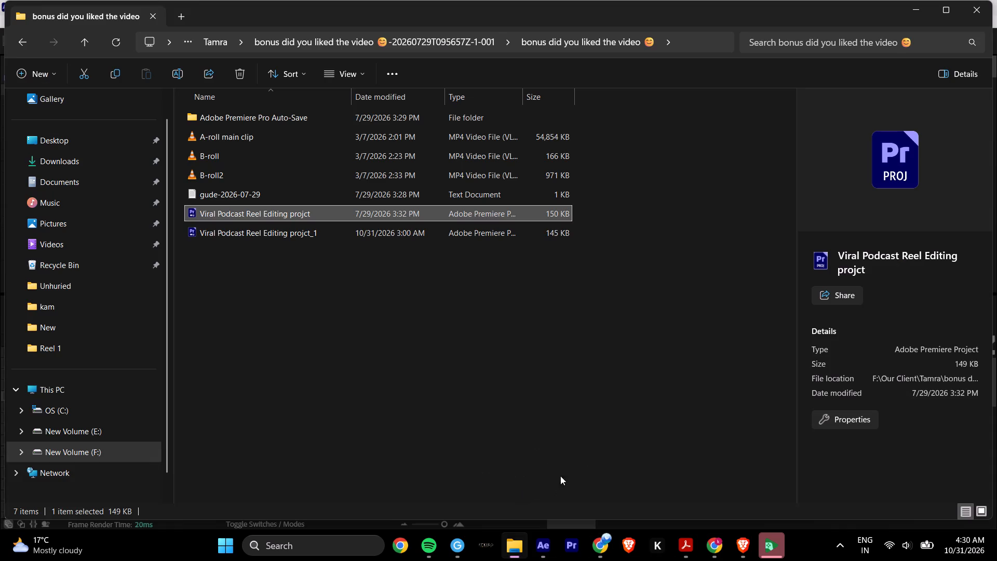
{"action": "left_click", "coordinate": [183, 23]}
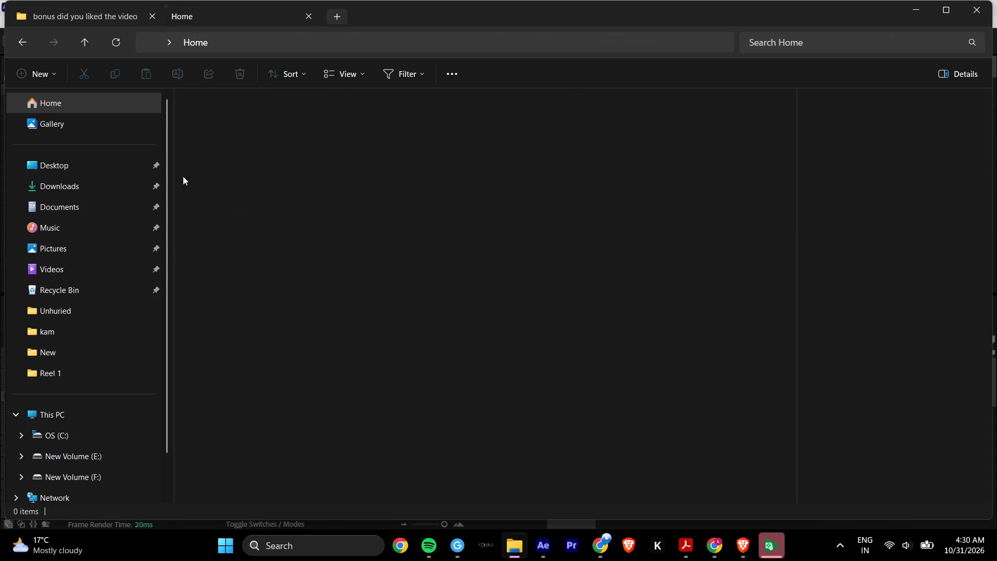
{"action": "left_click", "coordinate": [94, 457]}
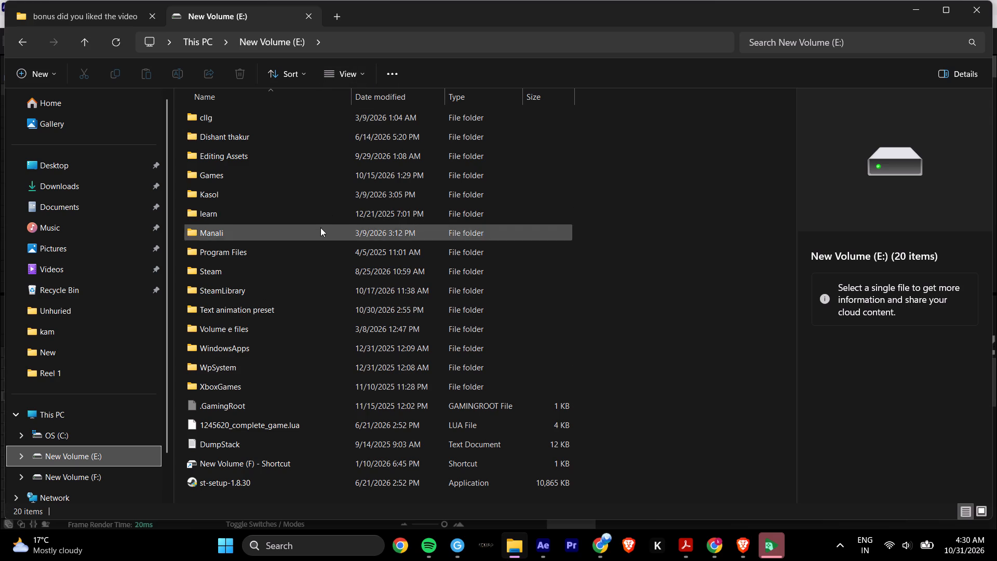
{"action": "double_click", "coordinate": [243, 470]}
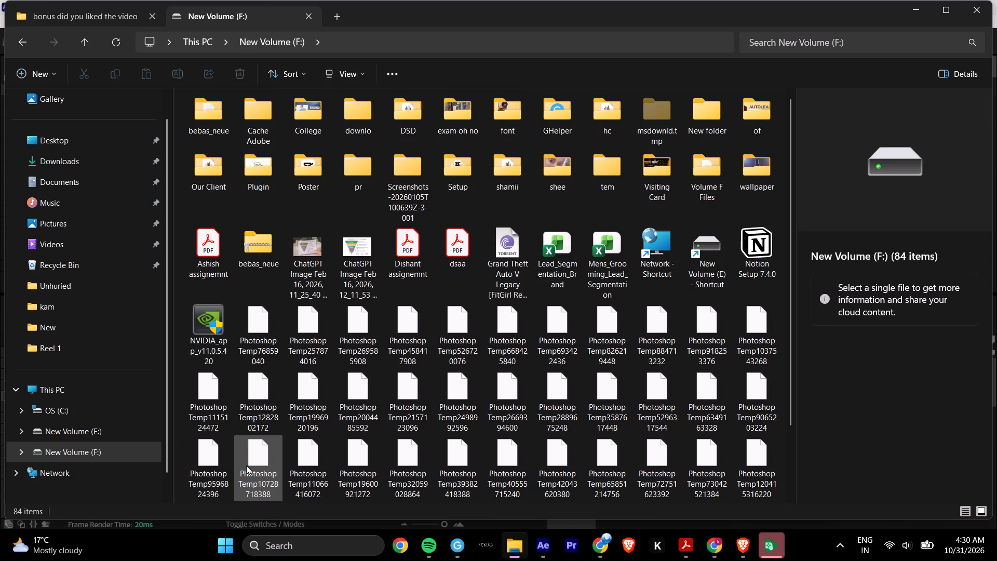
{"action": "left_click", "coordinate": [110, 437]}
{"action": "left_click", "coordinate": [783, 52]}
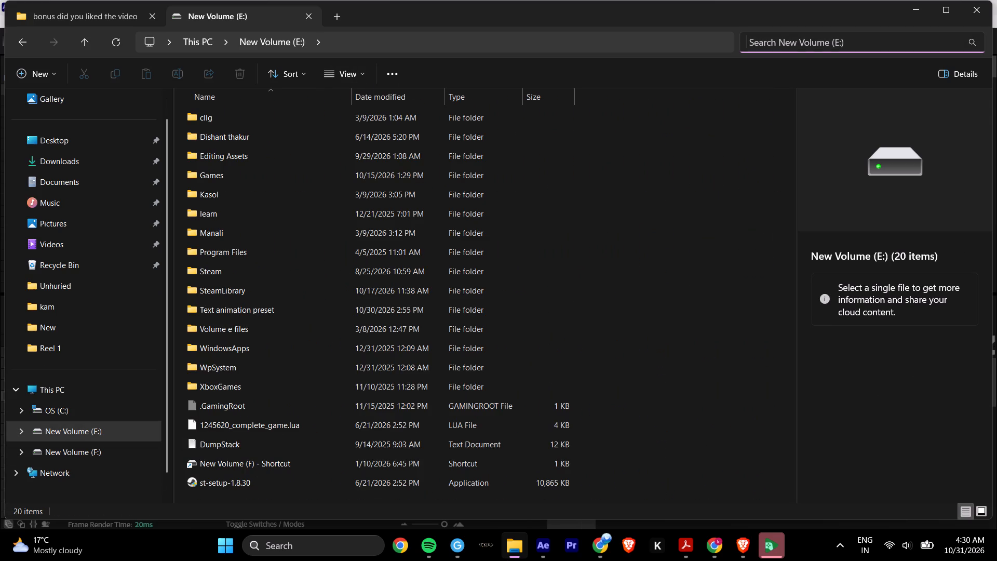
{"action": "type", "text": "tri"}
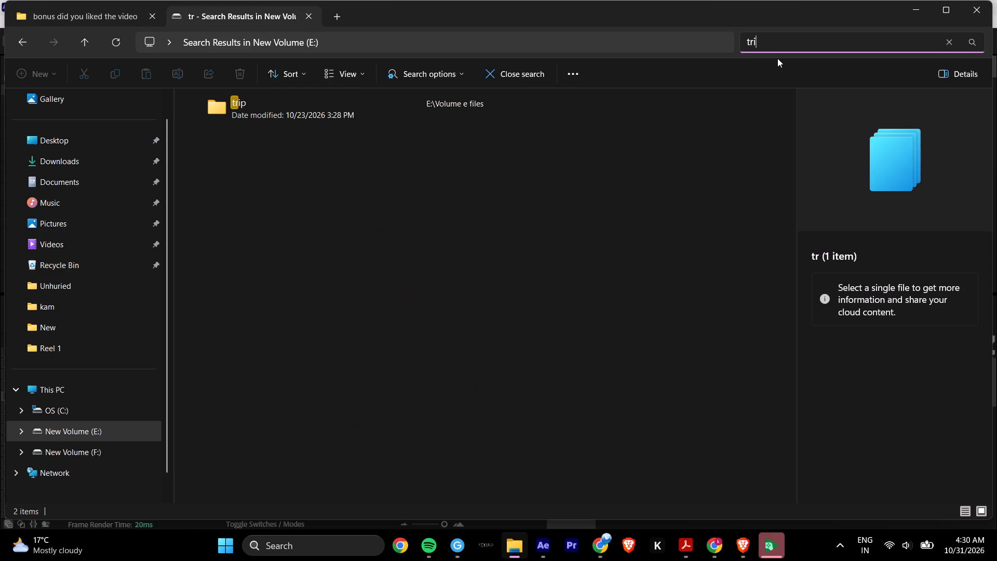
{"action": "right_click", "coordinate": [369, 101]}
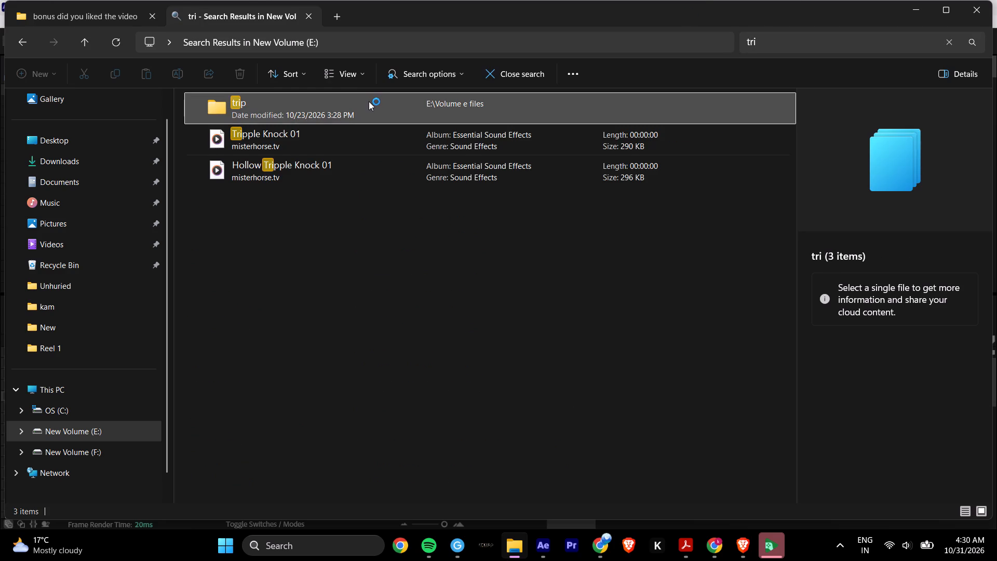
{"action": "right_click", "coordinate": [233, 111]}
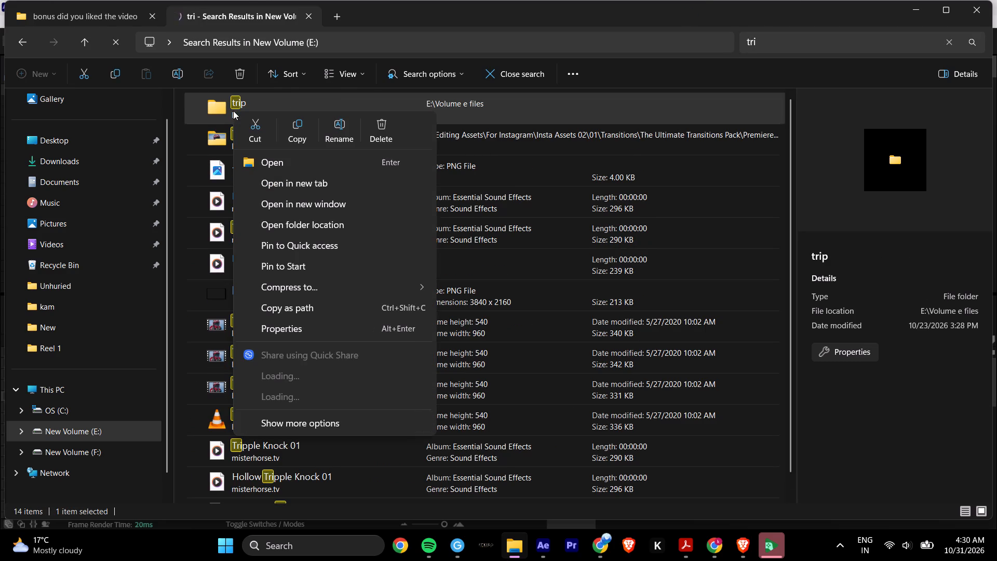
{"action": "left_click", "coordinate": [309, 222]}
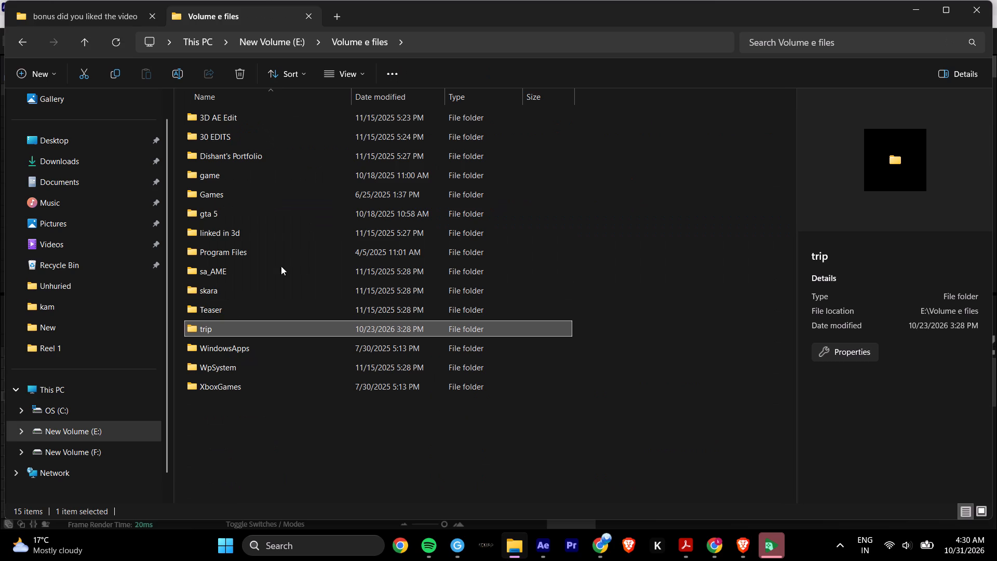
Search New Volume (E:) for "trip" and open the Rishikesh Nov 2025 folder inside the trip folder.
{"action": "left_click", "coordinate": [96, 449]}
{"action": "left_click", "coordinate": [96, 428]}
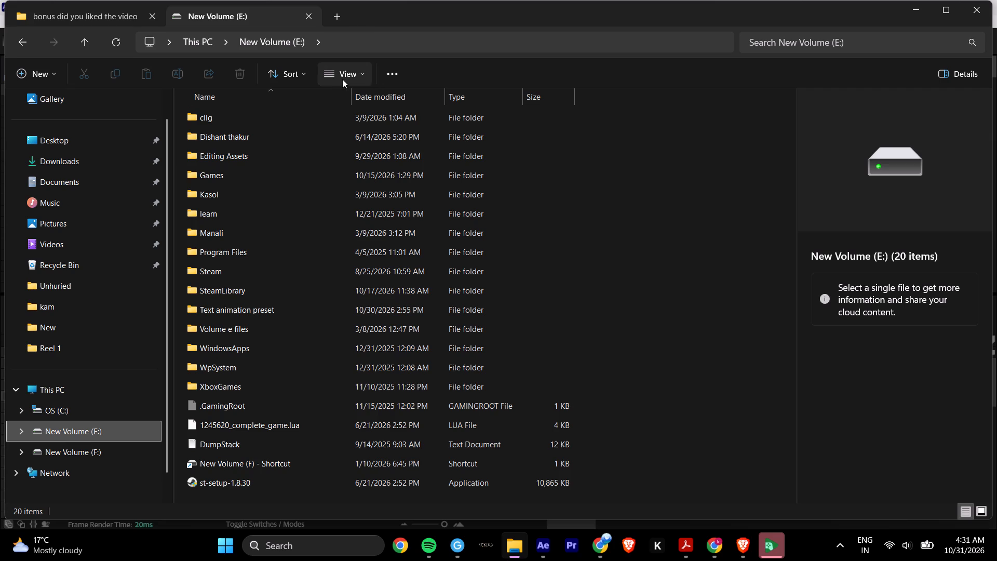
{"action": "left_click", "coordinate": [772, 37]}
{"action": "type", "text": "trip"}
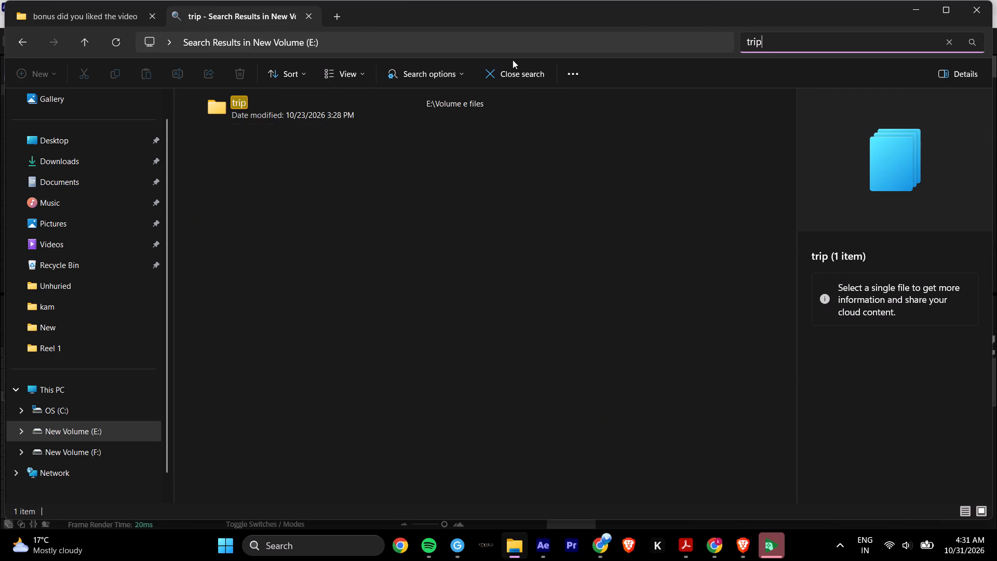
{"action": "double_click", "coordinate": [350, 115]}
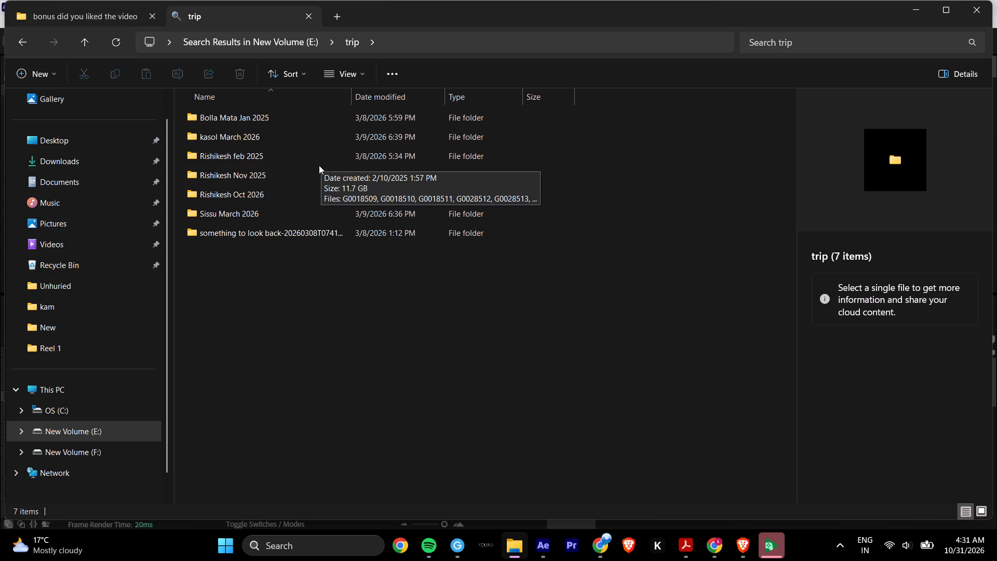
{"action": "double_click", "coordinate": [312, 175]}
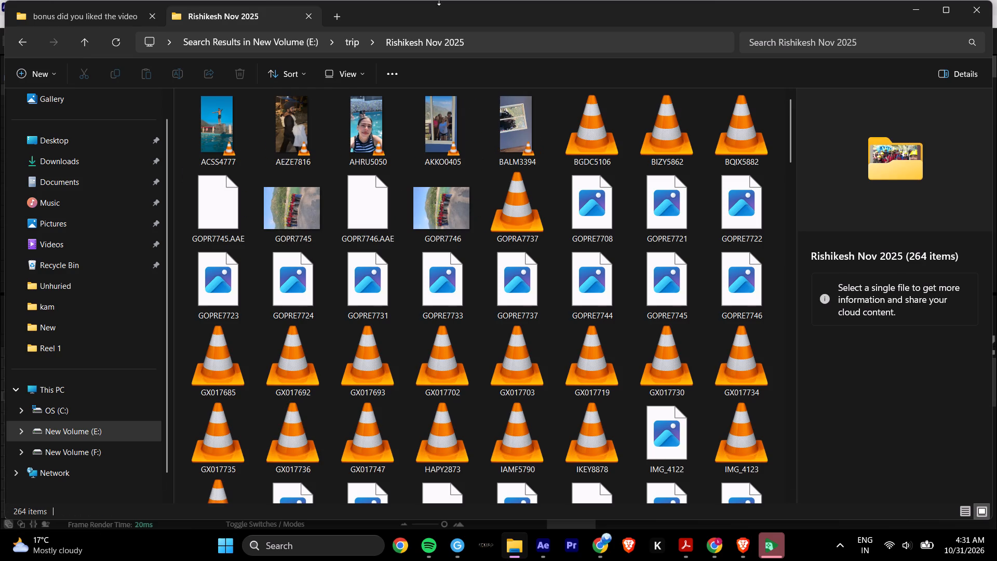
View the clips ACSS4777, AKKO0405 and HAPY2873 and the photo GOPRE7708 in the Rishikesh Nov 2025 folder.
{"action": "left_click", "coordinate": [297, 136]}
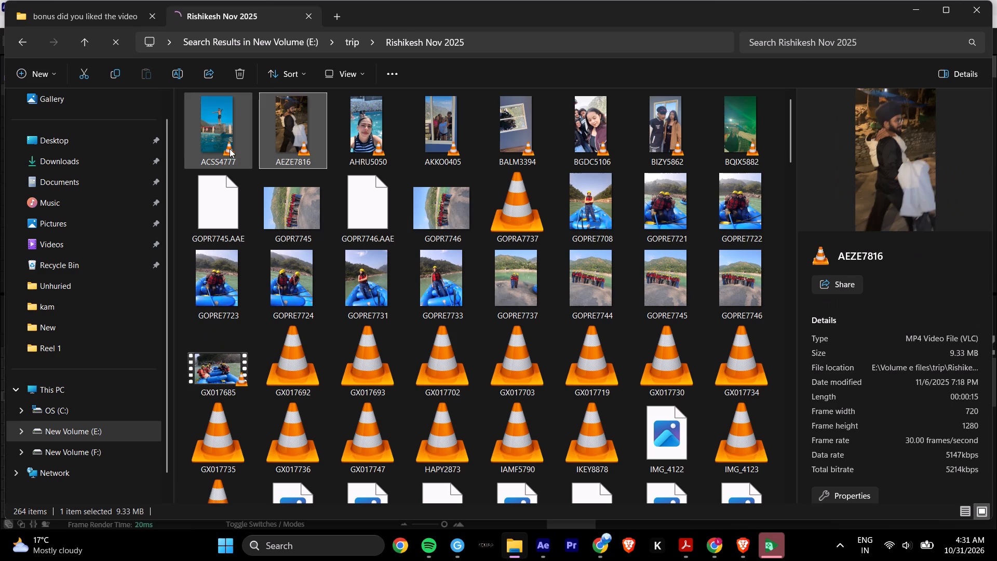
{"action": "double_click", "coordinate": [230, 149]}
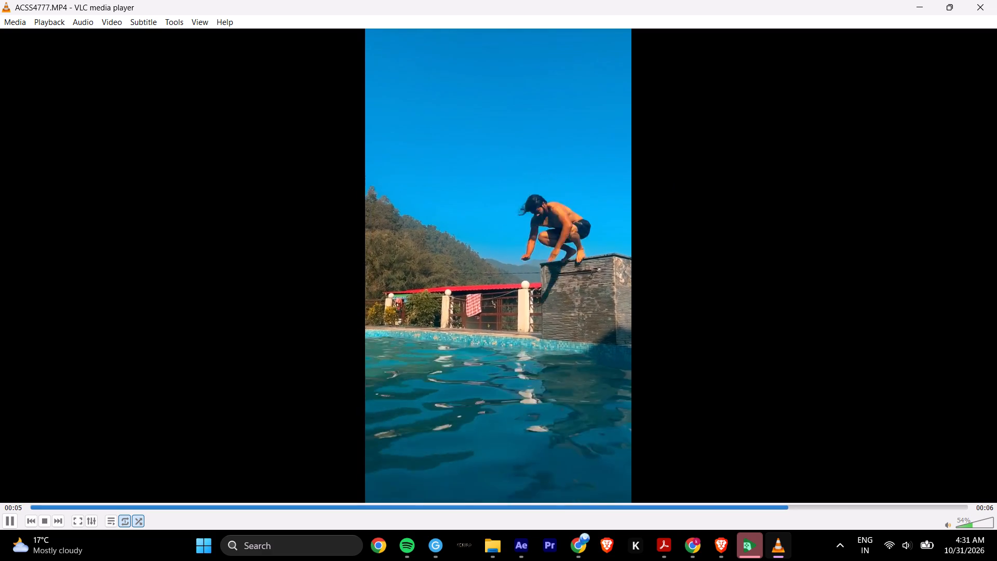
{"action": "left_click", "coordinate": [996, 0]}
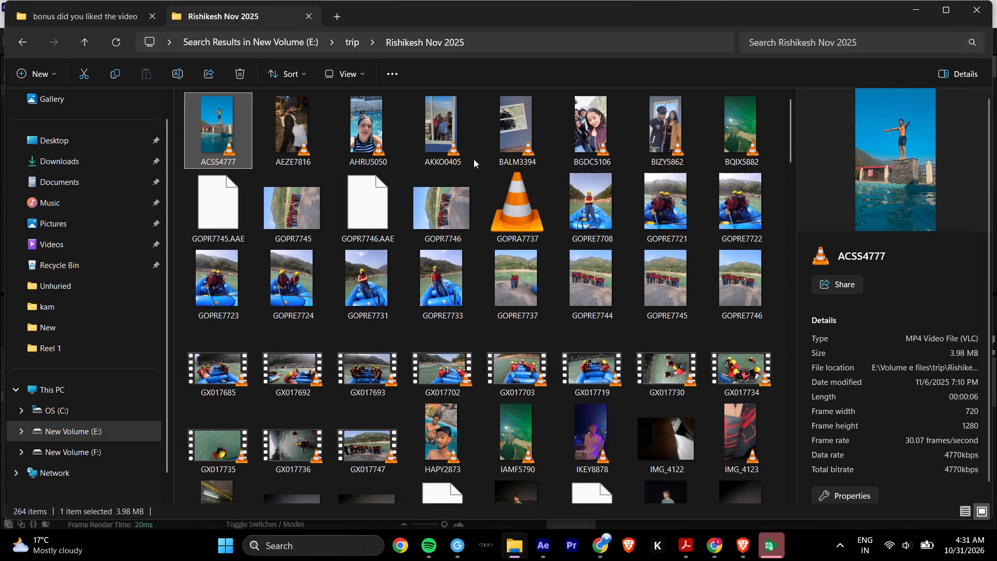
{"action": "double_click", "coordinate": [453, 153]}
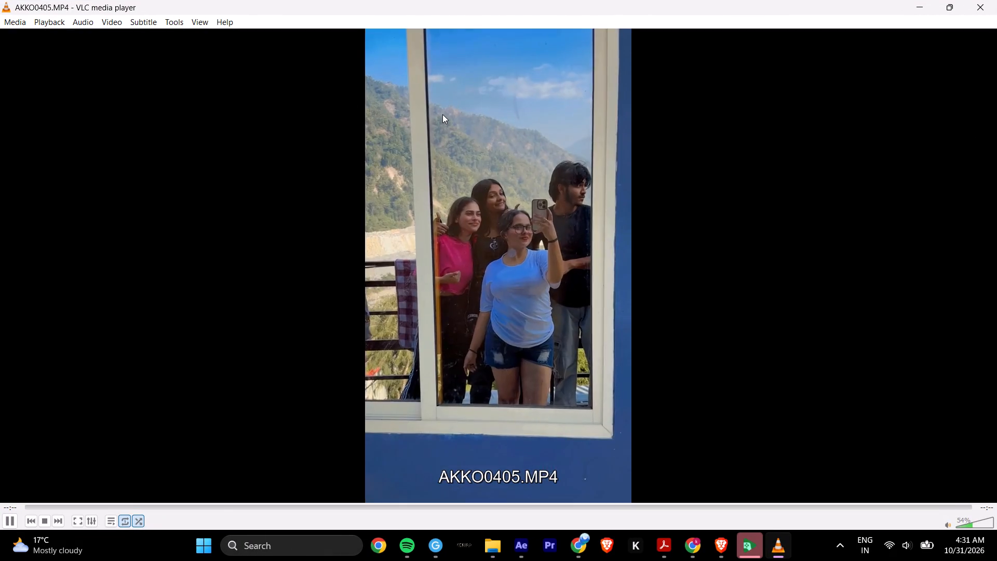
{"action": "left_click", "coordinate": [996, 0]}
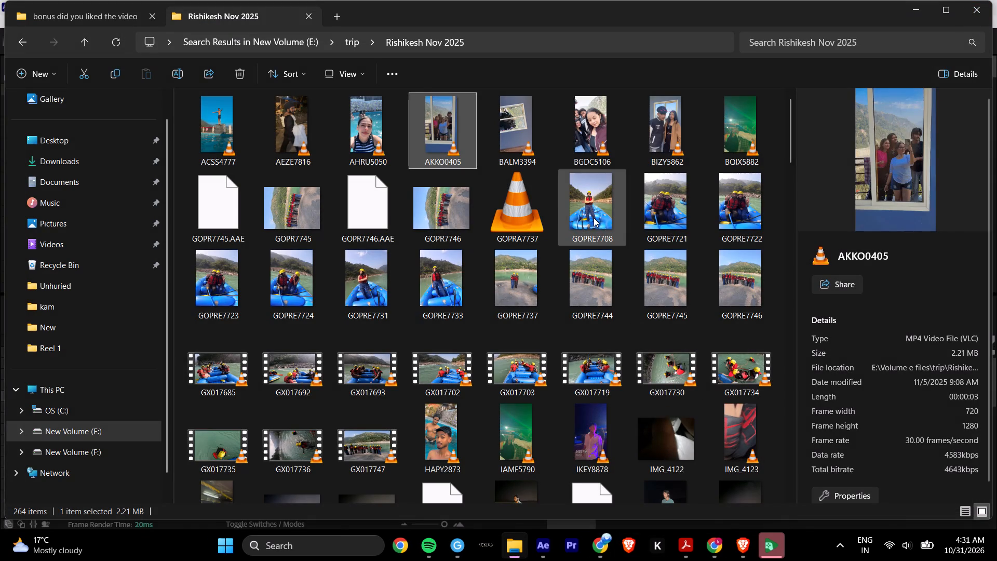
{"action": "double_click", "coordinate": [594, 218]}
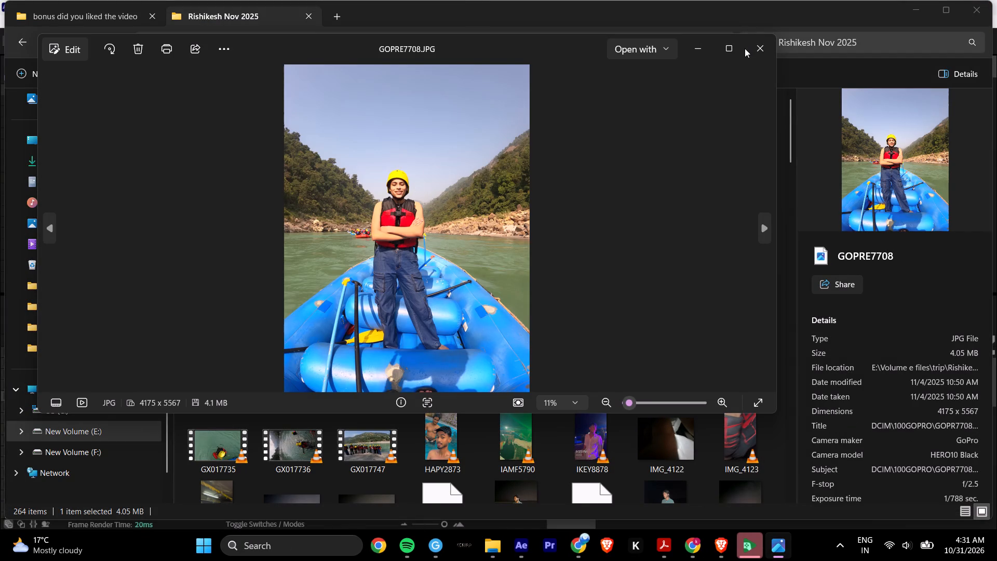
{"action": "left_click", "coordinate": [754, 48]}
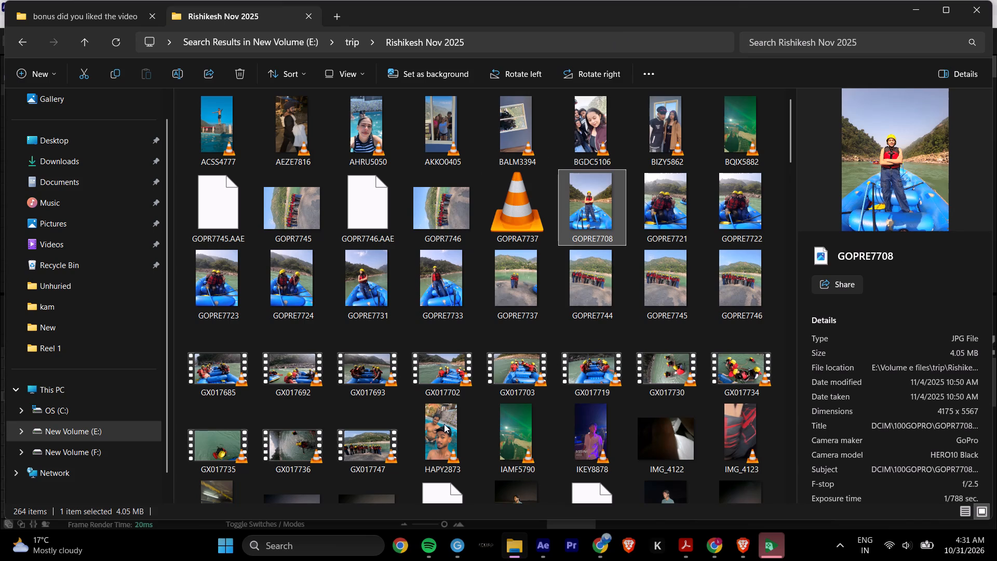
{"action": "double_click", "coordinate": [443, 424]}
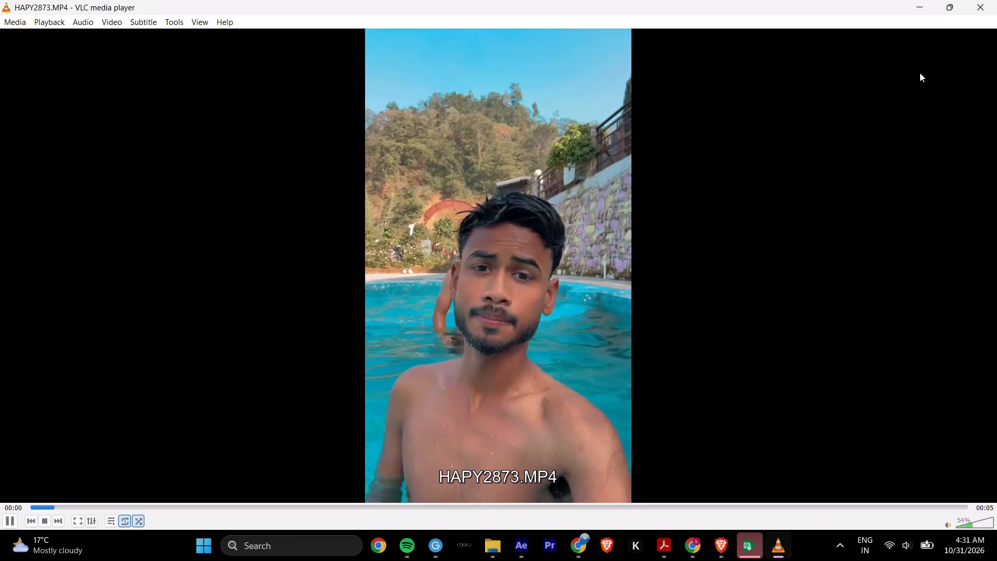
{"action": "left_click", "coordinate": [996, 0]}
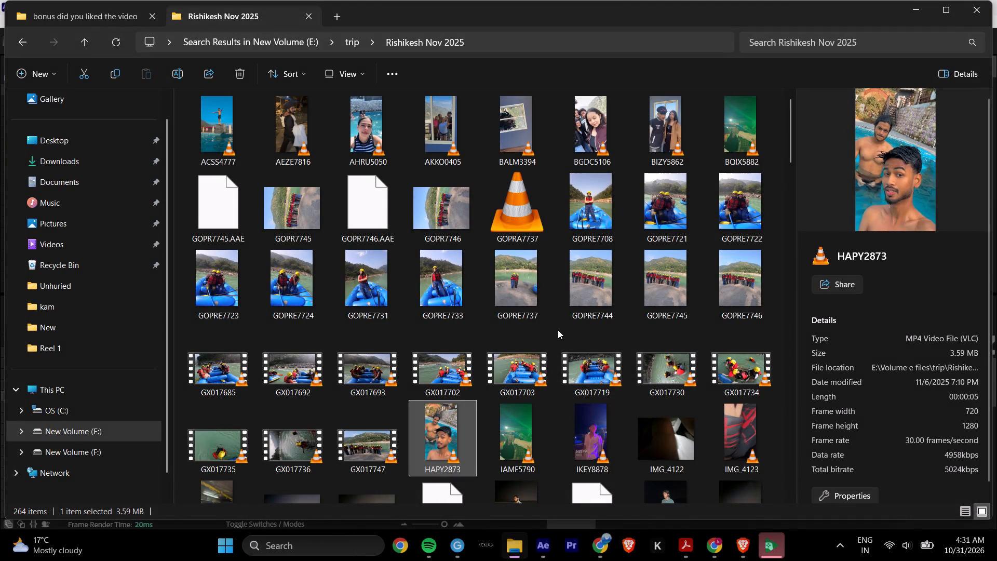
Open the photo IMG_4261 in the Rishikesh Nov 2025 folder, examine it up close, and close the viewer.
{"action": "scroll", "coordinate": [558, 330], "scroll_direction": "down", "scroll_amount": 3}
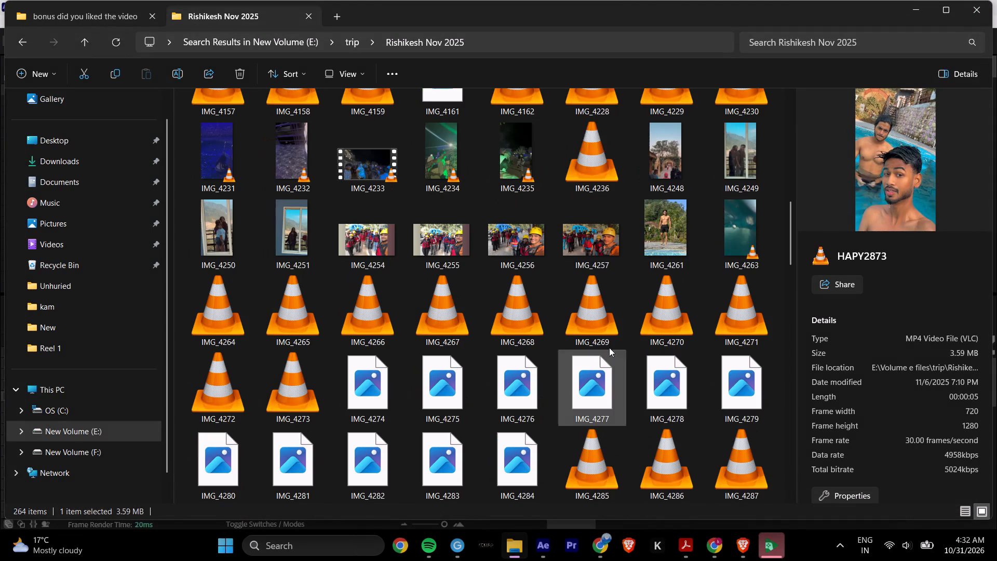
{"action": "double_click", "coordinate": [673, 218]}
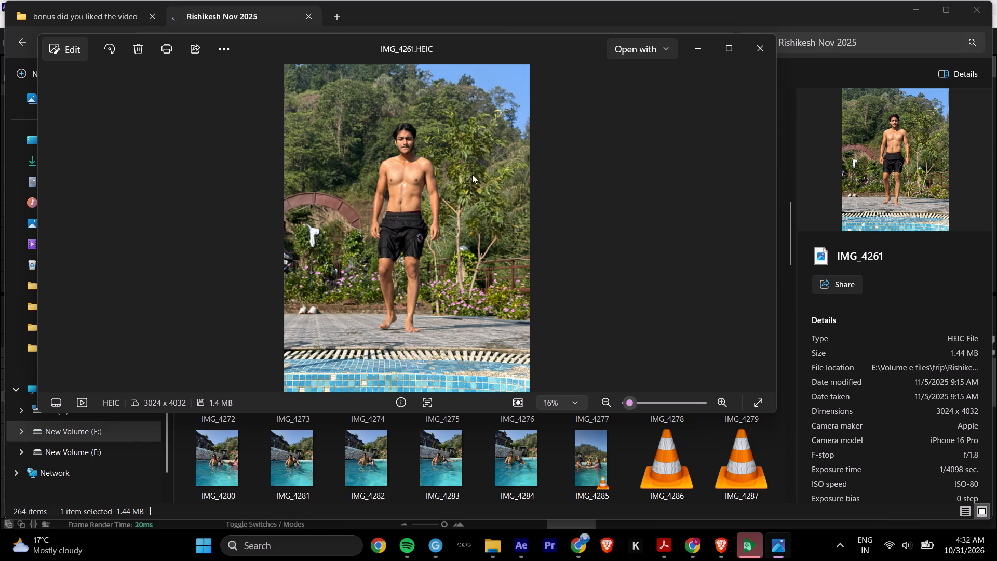
{"action": "scroll", "coordinate": [473, 156], "scroll_direction": "up", "scroll_amount": 6}
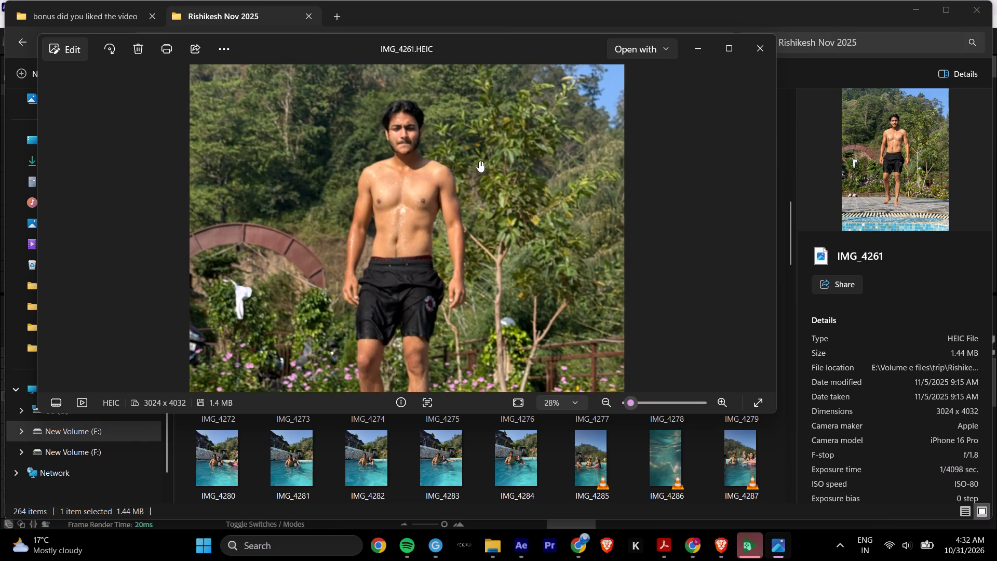
{"action": "scroll", "coordinate": [538, 259], "scroll_direction": "down", "scroll_amount": 7}
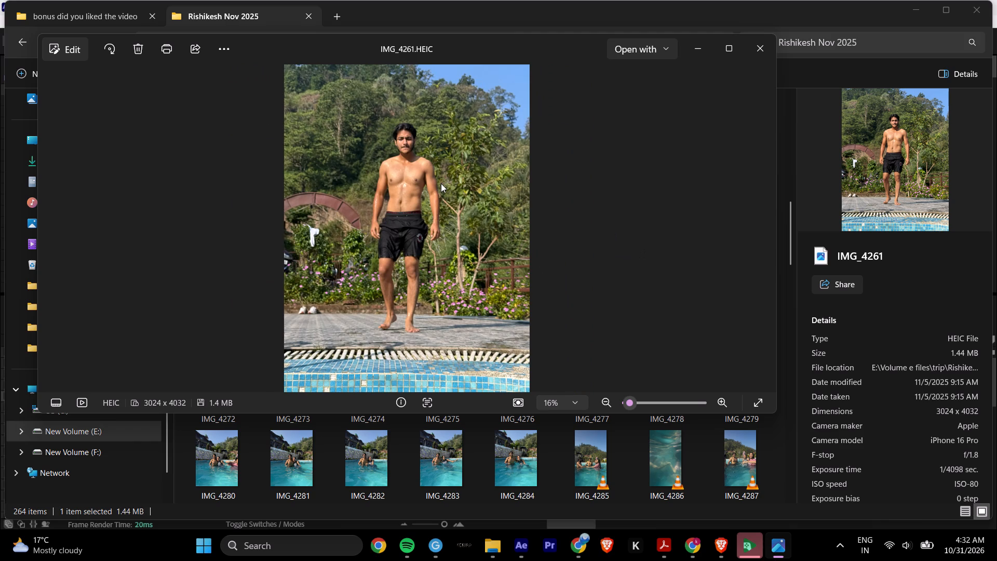
{"action": "scroll", "coordinate": [427, 289], "scroll_direction": "up", "scroll_amount": 9}
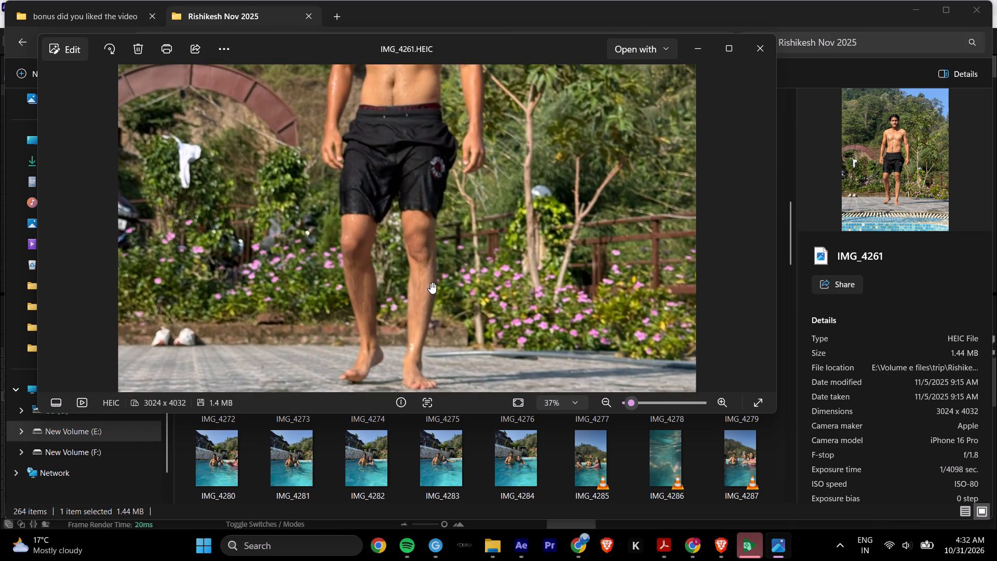
{"action": "left_click_drag", "start_coordinate": [509, 187], "coordinate": [489, 357]}
{"action": "scroll", "coordinate": [441, 265], "scroll_direction": "up", "scroll_amount": 5}
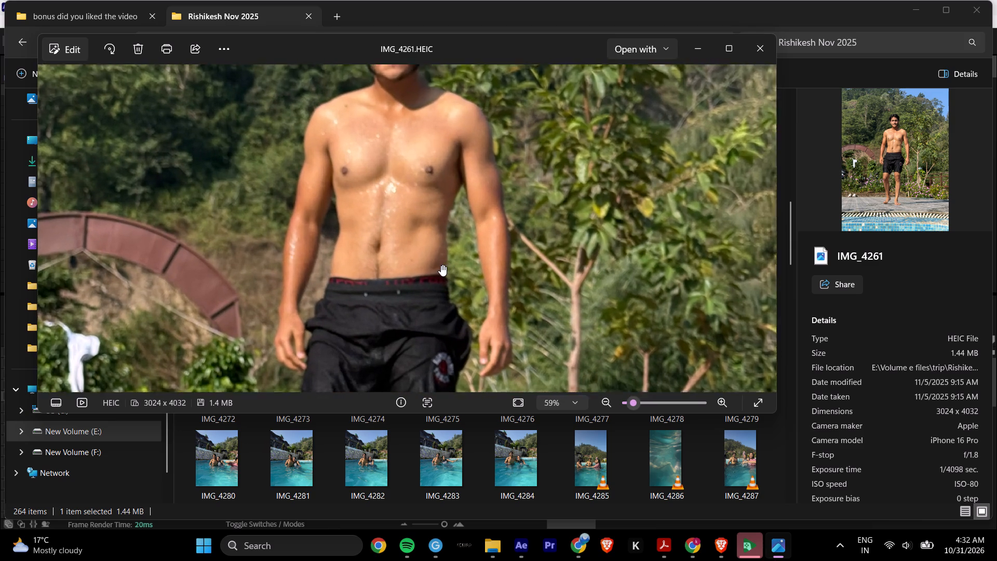
{"action": "left_click_drag", "start_coordinate": [538, 223], "coordinate": [540, 313]}
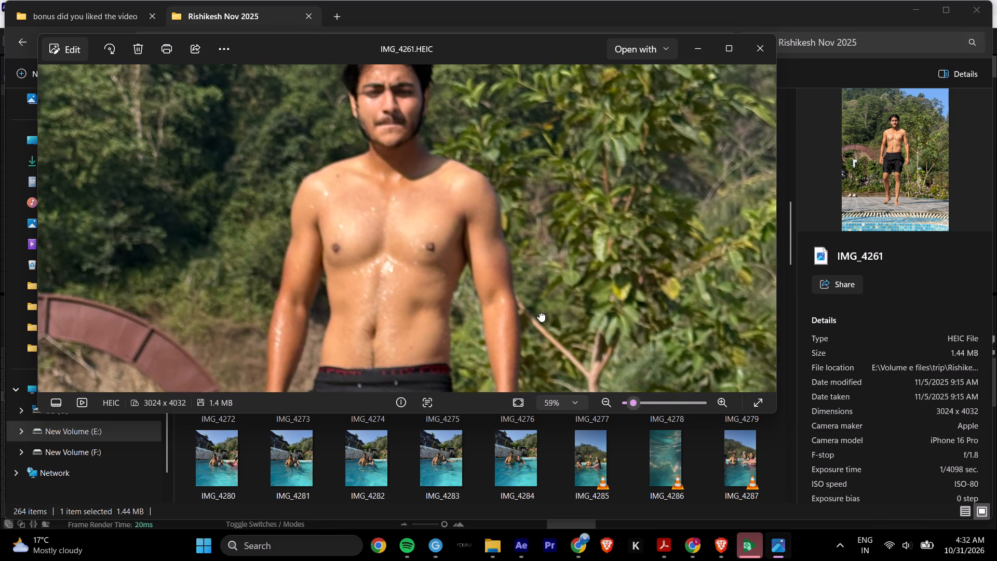
{"action": "left_click_drag", "start_coordinate": [540, 313], "coordinate": [536, 368]}
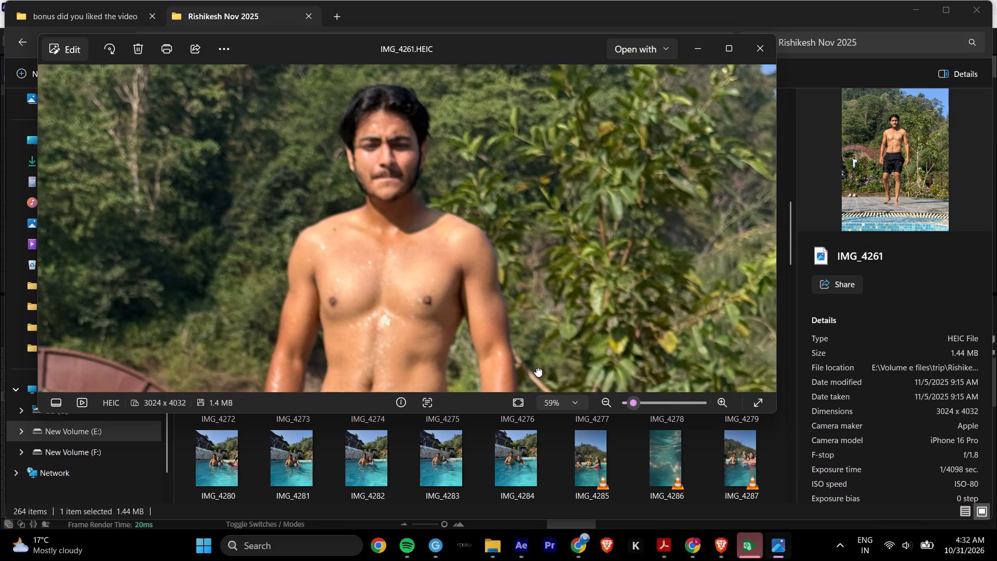
{"action": "left_click_drag", "start_coordinate": [536, 368], "coordinate": [538, 355]}
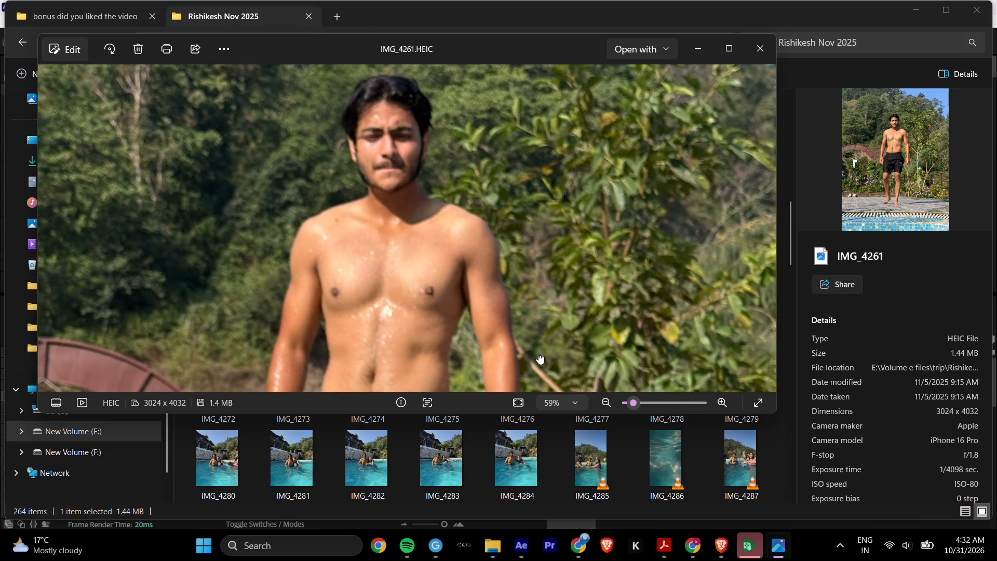
{"action": "left_click_drag", "start_coordinate": [538, 355], "coordinate": [513, 272]}
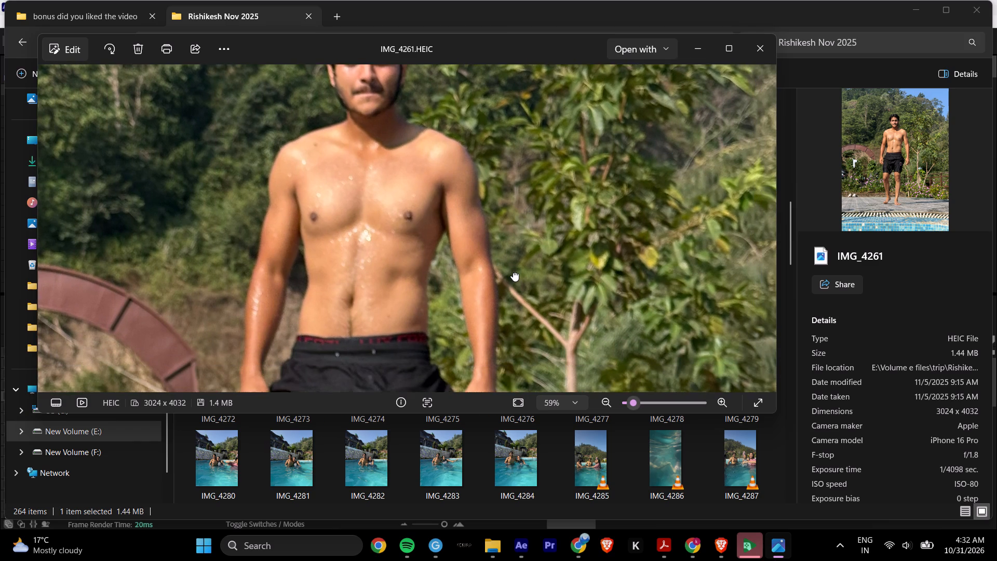
{"action": "left_click_drag", "start_coordinate": [513, 272], "coordinate": [513, 272]}
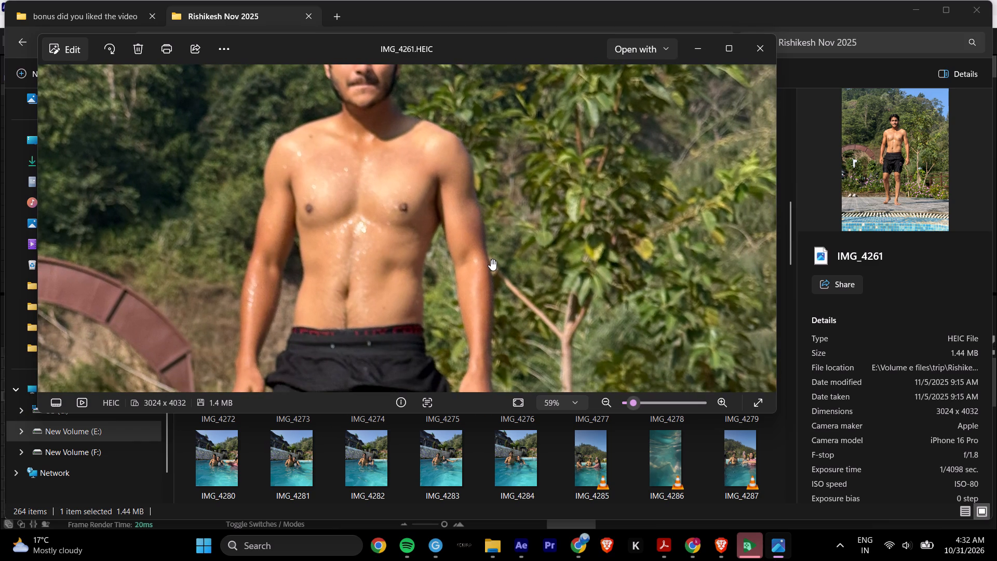
{"action": "scroll", "coordinate": [491, 259], "scroll_direction": "down", "scroll_amount": 11}
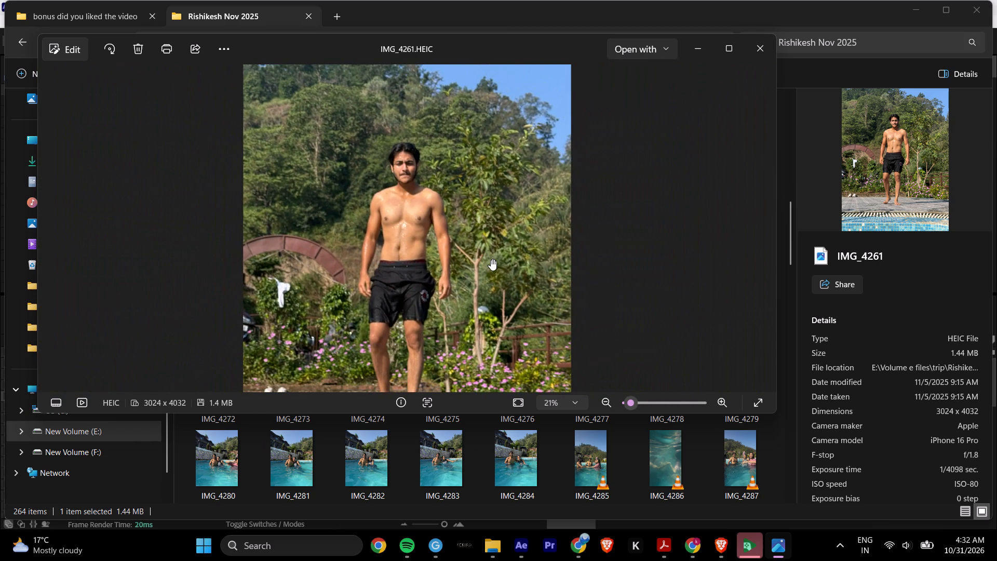
{"action": "left_click", "coordinate": [755, 47]}
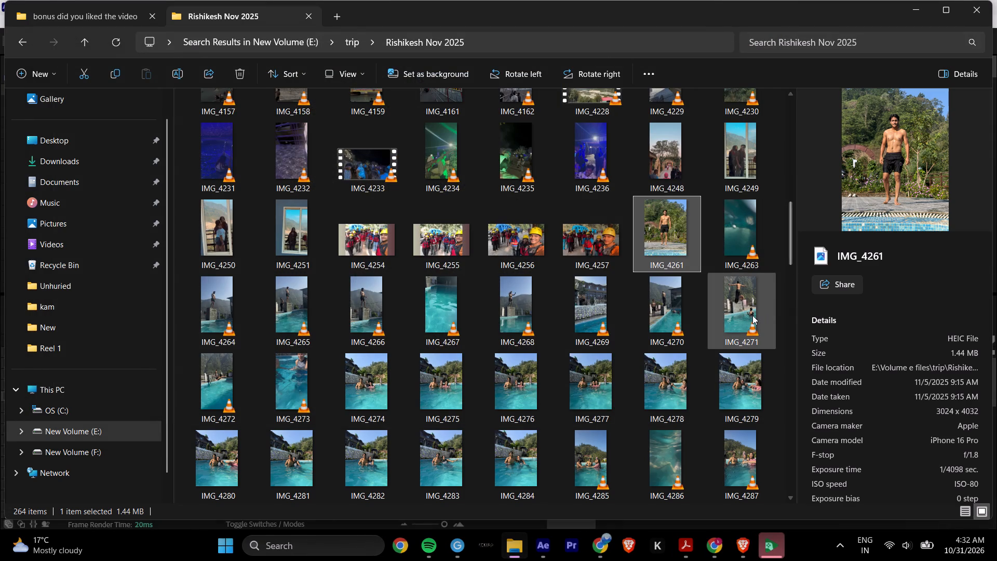